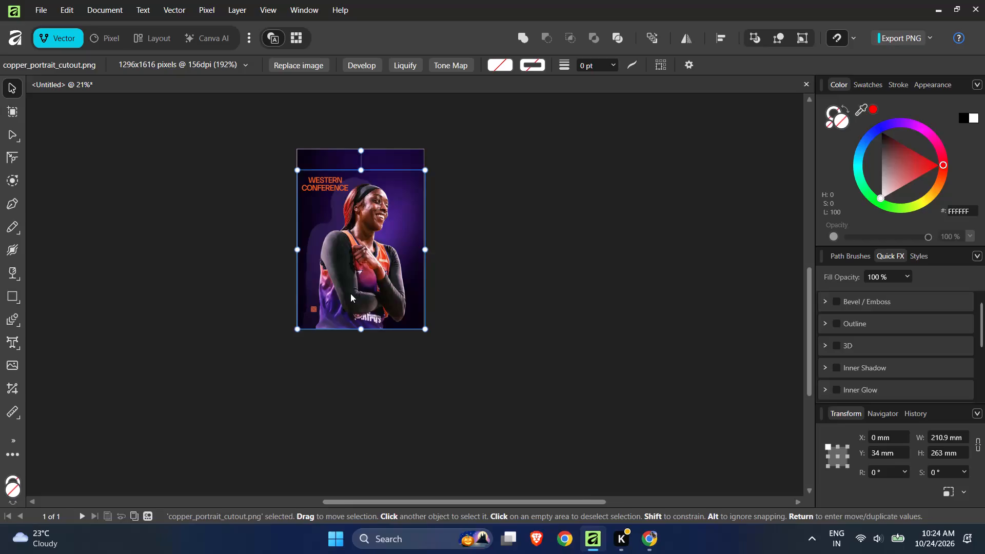
Delete all the poster images and cutouts from the page, leaving a blank canvas fitted to the view.
{"action": "key", "text": "BackSpace"}
{"action": "key", "text": "BackSpace"}
{"action": "key", "text": "BackSpace"}
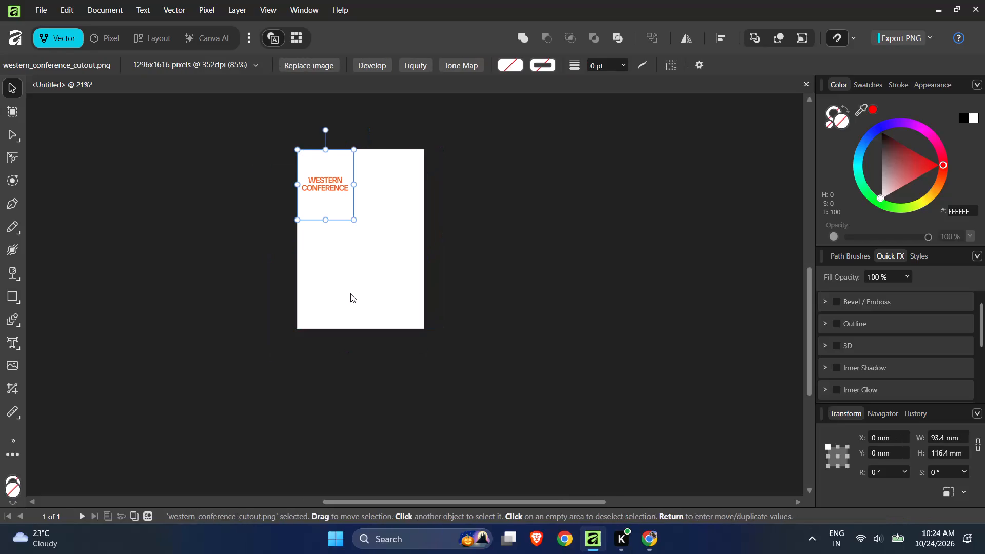
{"action": "key", "text": "BackSpace"}
{"action": "key", "text": "BackSpace"}
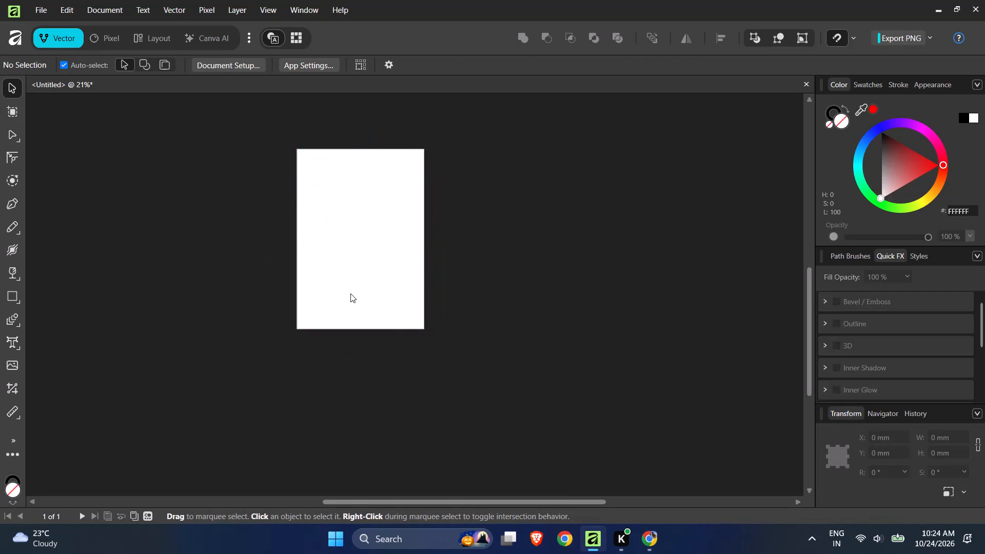
{"action": "key", "text": "ctrl+0"}
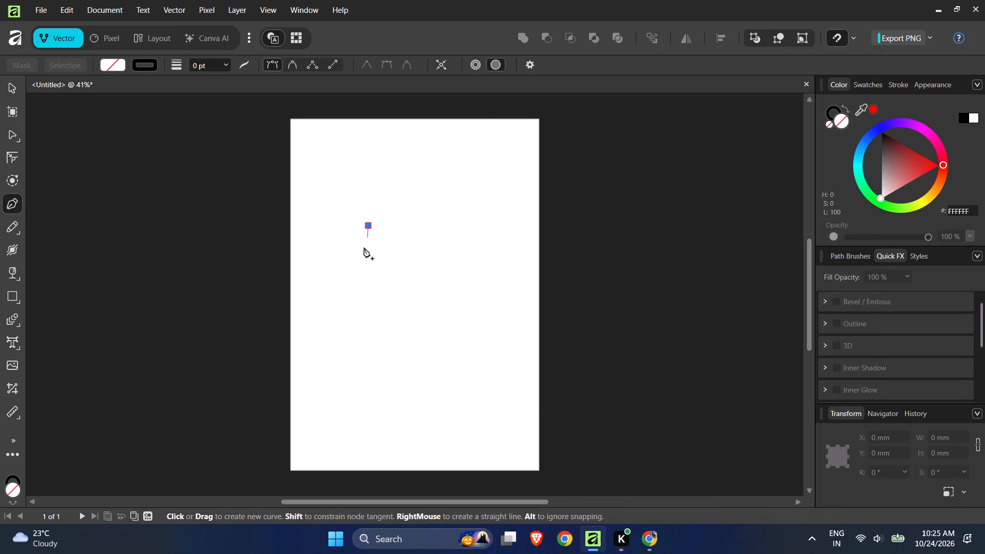
{"action": "left_click", "coordinate": [356, 276]}
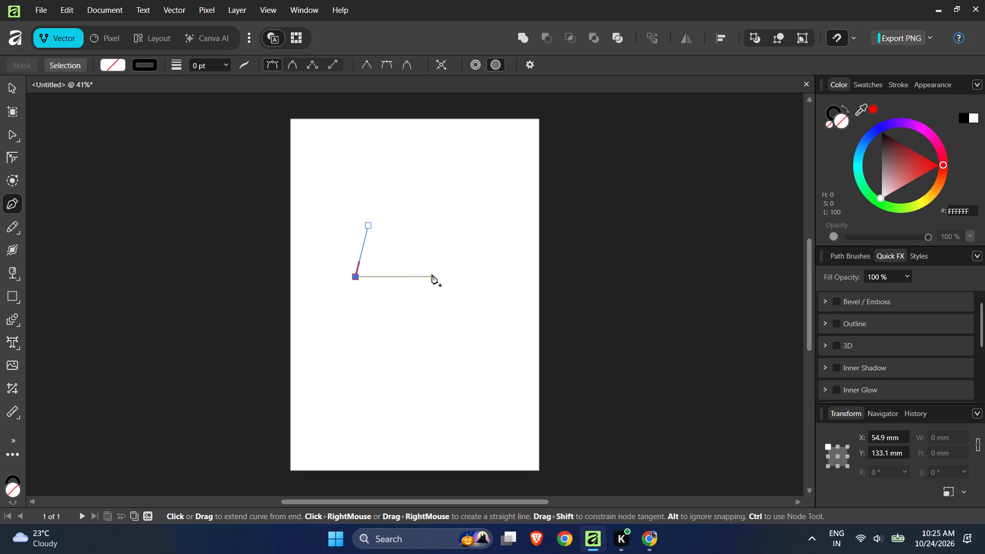
{"action": "left_click", "coordinate": [446, 296], "text": "shift"}
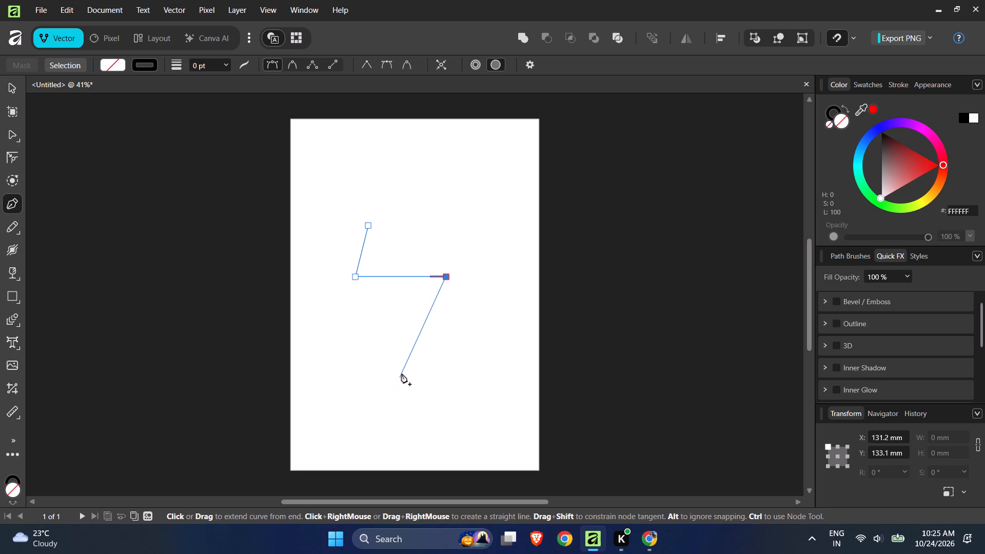
{"action": "left_click", "coordinate": [401, 413]}
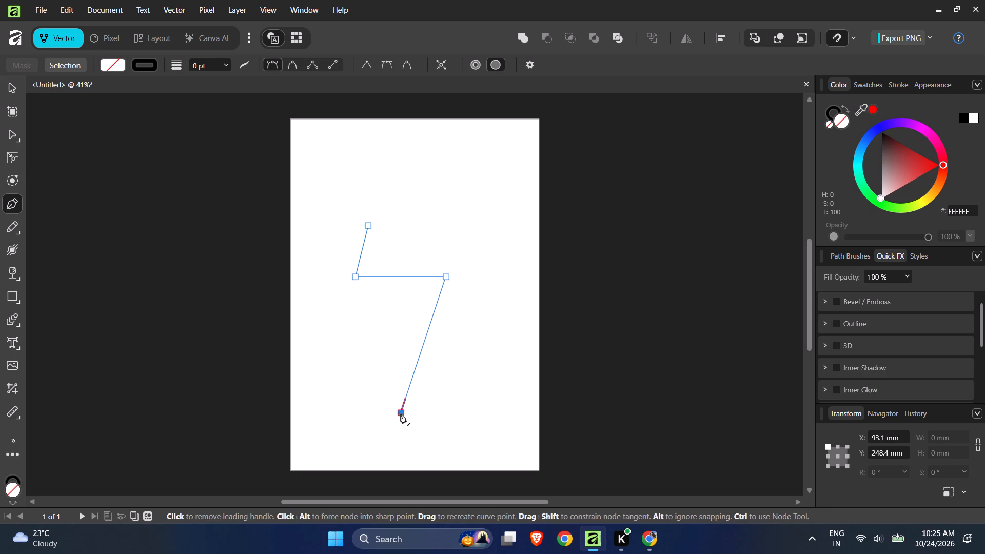
{"action": "left_click", "coordinate": [9, 82]}
{"action": "left_click", "coordinate": [72, 120]}
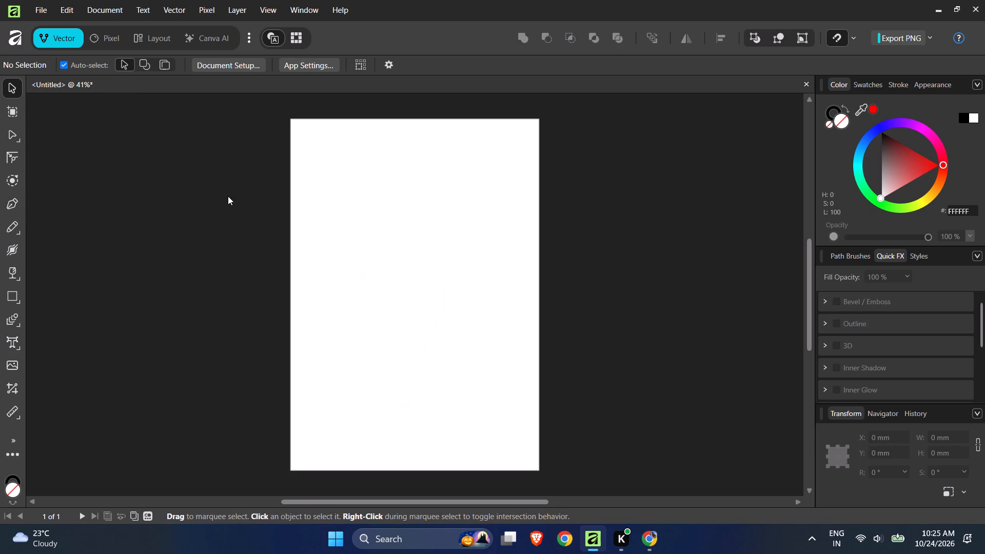
Select the zigzag polyline and set its black stroke width to 31.8 pt.
{"action": "left_click_drag", "start_coordinate": [194, 168], "coordinate": [506, 450]}
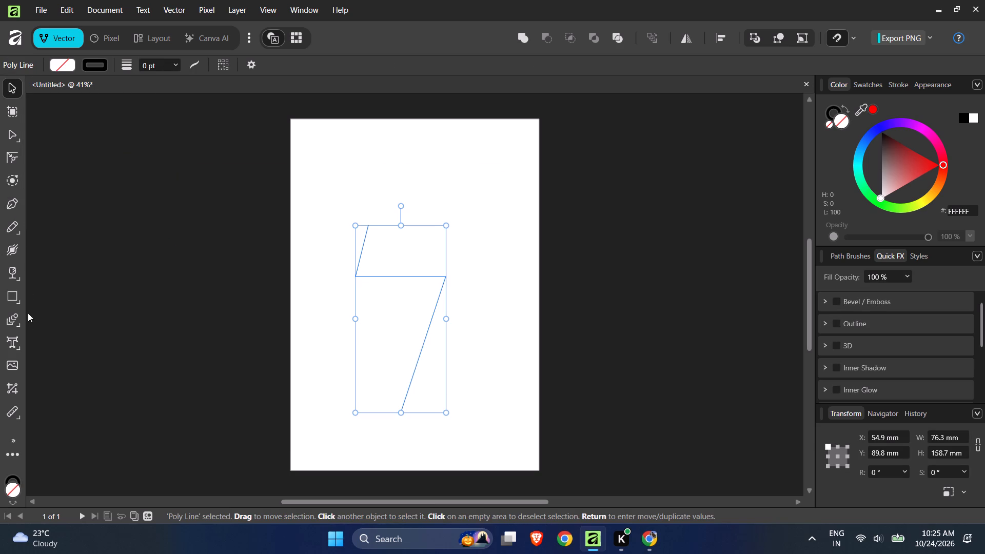
{"action": "key", "text": "x"}
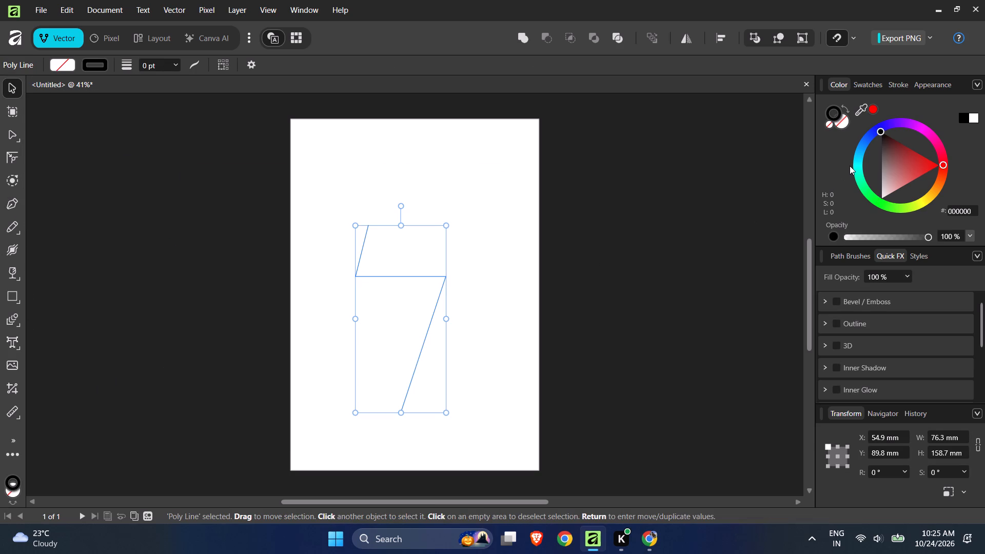
{"action": "left_click", "coordinate": [868, 85]}
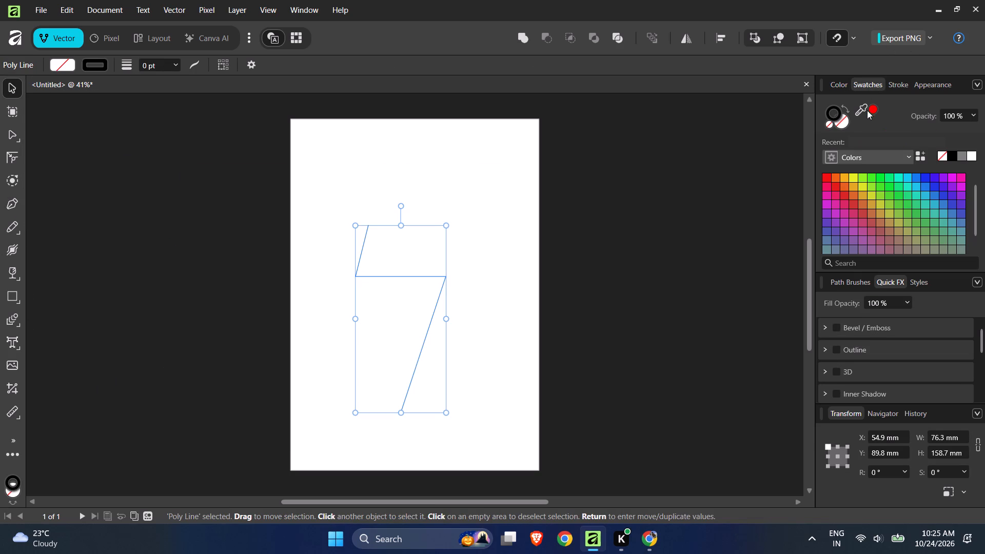
{"action": "left_click", "coordinate": [902, 74]}
{"action": "left_click", "coordinate": [897, 89]}
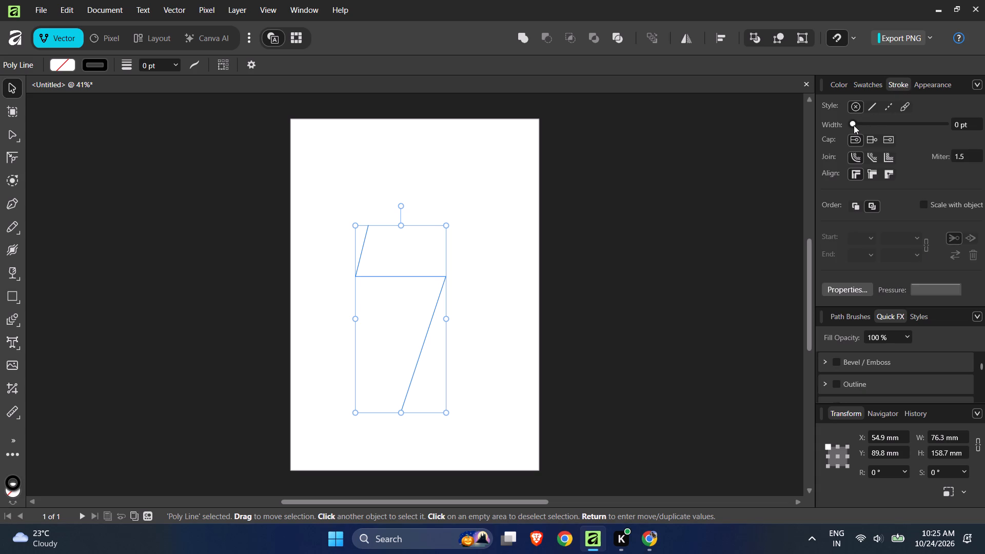
{"action": "left_click_drag", "start_coordinate": [853, 125], "coordinate": [915, 132]}
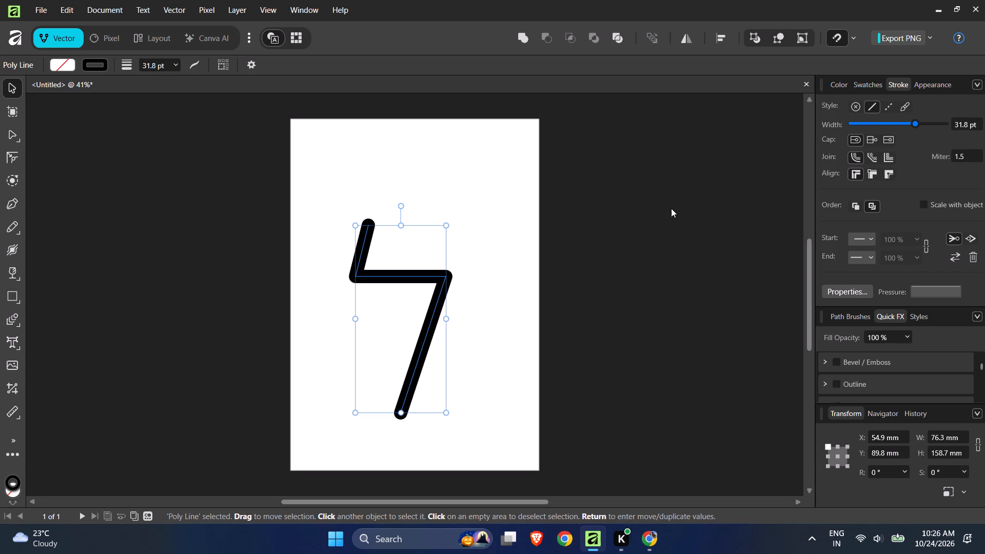
Move the zigzag polyline slightly up and to the right, to about X 66.8 mm, Y 74.6 mm.
{"action": "left_click", "coordinate": [673, 207]}
{"action": "left_click", "coordinate": [662, 202]}
{"action": "left_click_drag", "start_coordinate": [642, 142], "coordinate": [280, 456]}
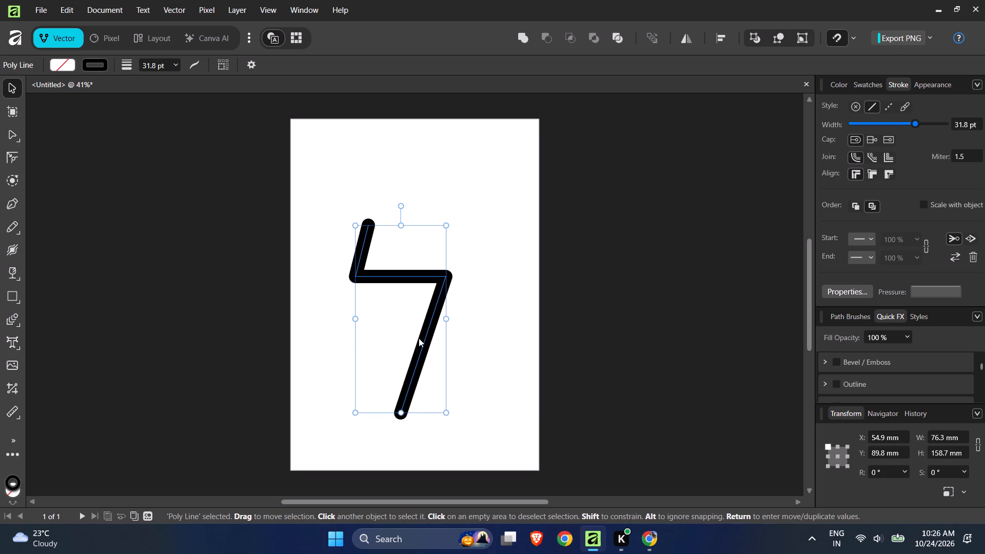
{"action": "left_click_drag", "start_coordinate": [419, 348], "coordinate": [430, 330]}
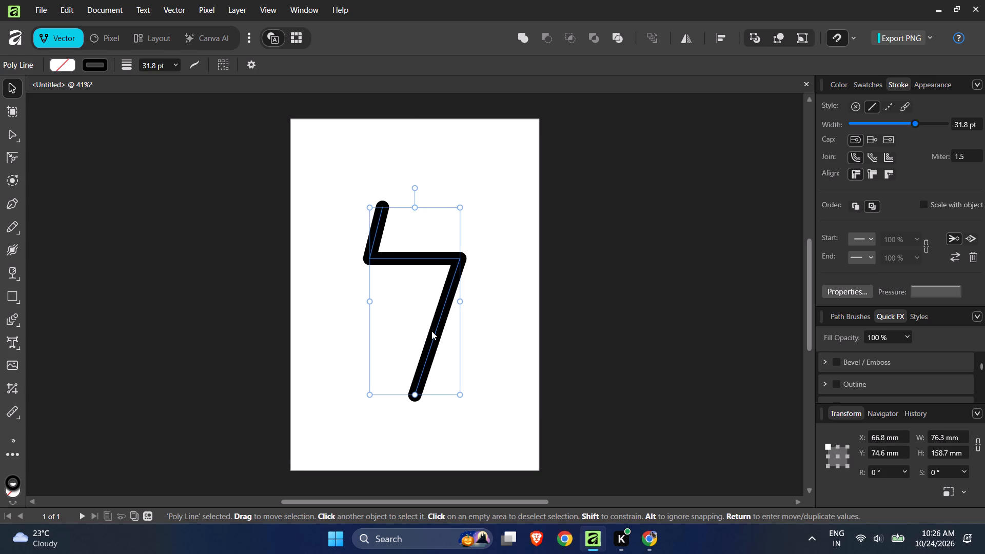
{"action": "left_click", "coordinate": [589, 282]}
Round the zigzag polyline's right-hand corner node into a large arc by increasing its corner radius.
{"action": "scroll", "coordinate": [589, 282], "scroll_direction": "down", "scroll_amount": 2, "text": "ctrl"}
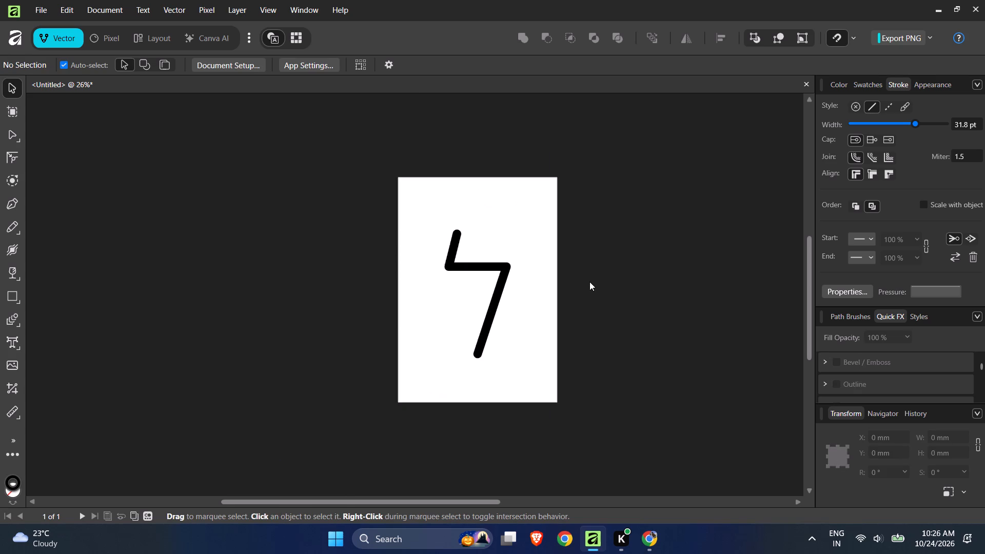
{"action": "scroll", "coordinate": [473, 219], "scroll_direction": "up", "scroll_amount": 8, "text": "ctrl"}
{"action": "scroll", "coordinate": [337, 225], "scroll_direction": "up", "scroll_amount": 3, "text": "ctrl"}
{"action": "scroll", "coordinate": [330, 221], "scroll_direction": "down", "scroll_amount": 2, "text": "ctrl"}
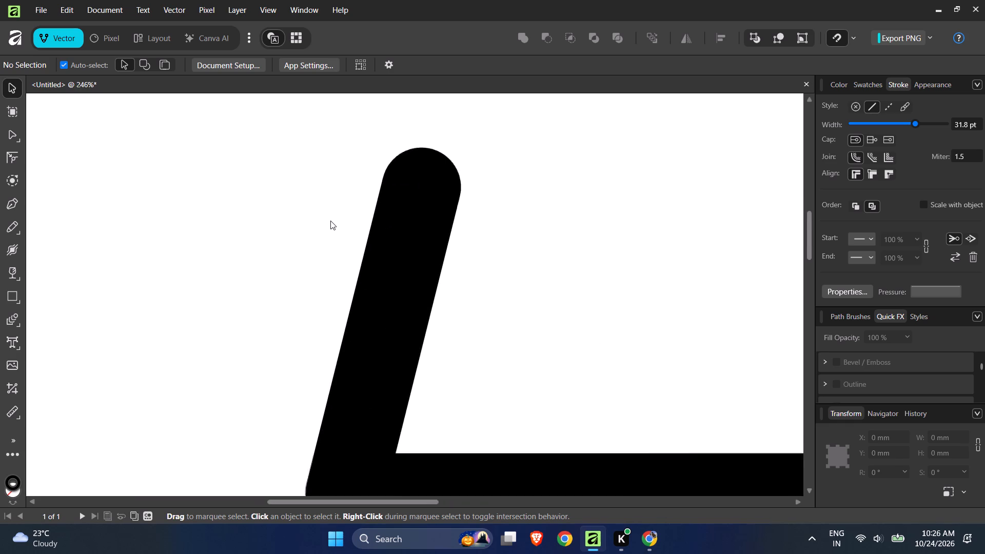
{"action": "scroll", "coordinate": [330, 221], "scroll_direction": "down", "scroll_amount": 9, "text": "ctrl"}
{"action": "scroll", "coordinate": [323, 307], "scroll_direction": "up", "scroll_amount": 2, "text": "ctrl"}
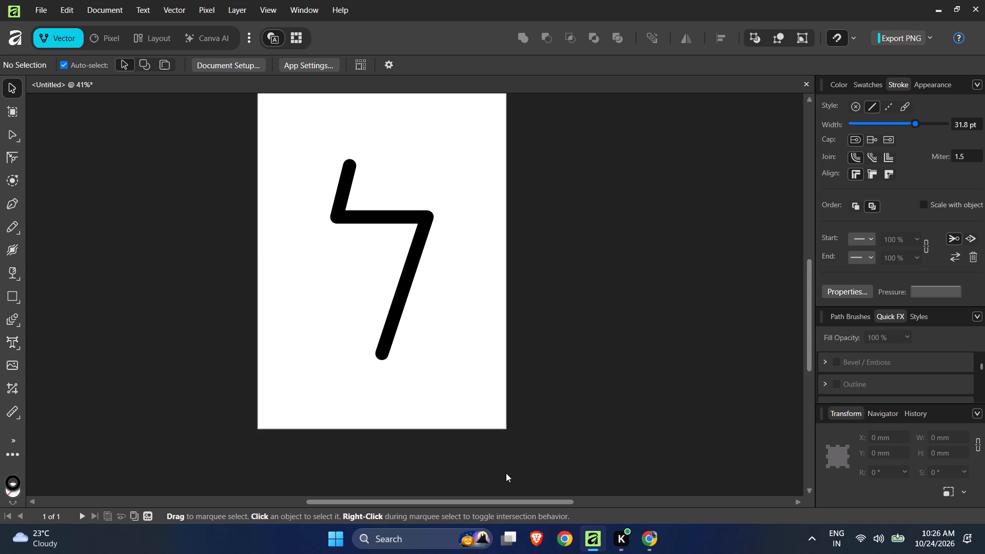
{"action": "left_click_drag", "start_coordinate": [288, 131], "coordinate": [490, 401]}
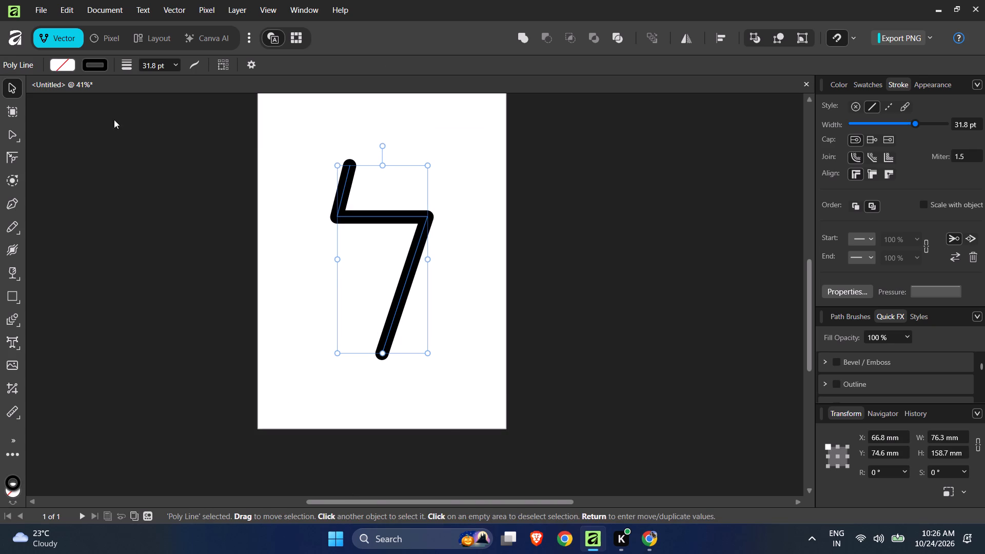
{"action": "left_click", "coordinate": [17, 133]}
{"action": "left_click_drag", "start_coordinate": [478, 190], "coordinate": [432, 226]}
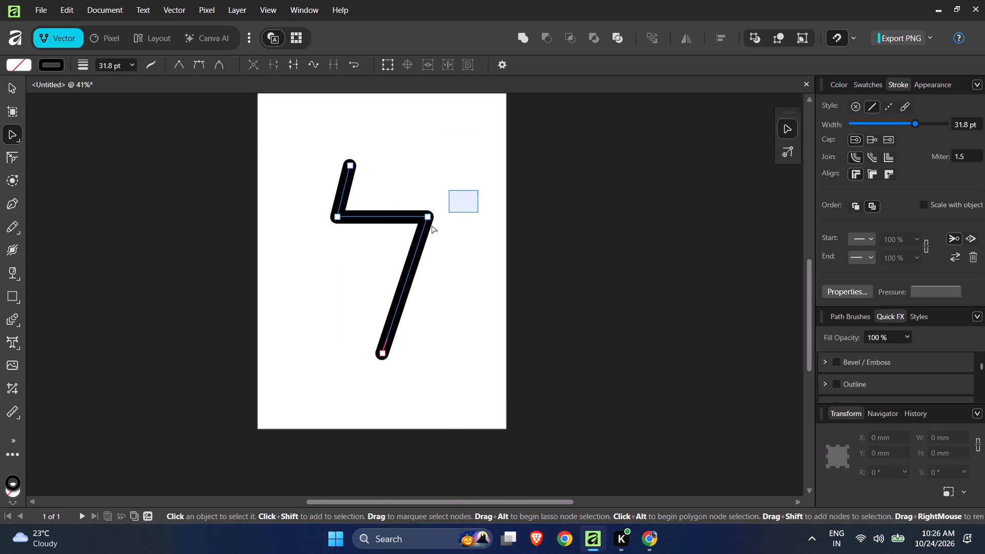
{"action": "left_click_drag", "start_coordinate": [432, 226], "coordinate": [398, 250]}
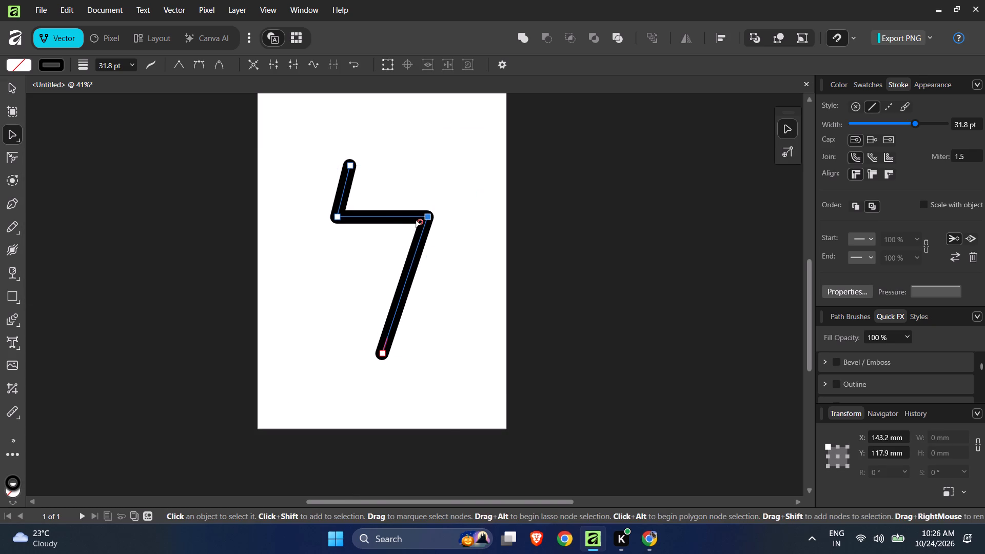
{"action": "left_click_drag", "start_coordinate": [422, 223], "coordinate": [327, 337]}
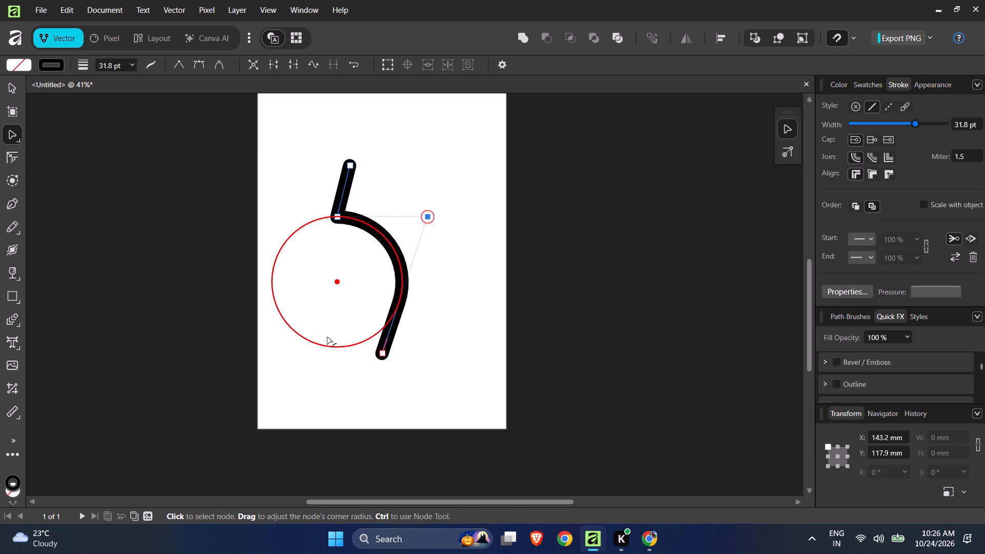
{"action": "left_click_drag", "start_coordinate": [327, 337], "coordinate": [324, 342]}
Move the polyline's bottom end node up and to the right, to about X 128.8 mm, Y 148.5 mm.
{"action": "left_click", "coordinate": [388, 167]}
{"action": "left_click_drag", "start_coordinate": [382, 188], "coordinate": [288, 247]}
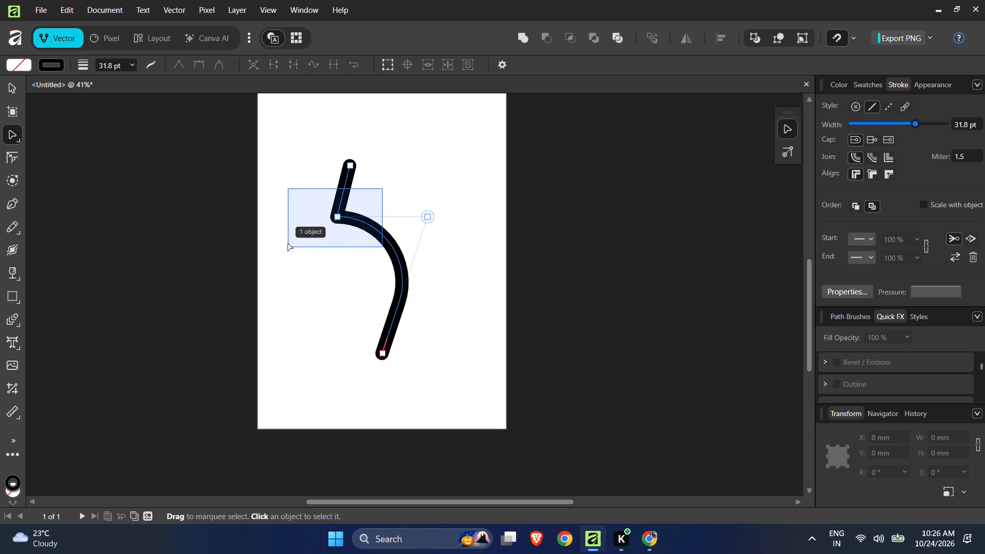
{"action": "left_click_drag", "start_coordinate": [363, 341], "coordinate": [415, 360]}
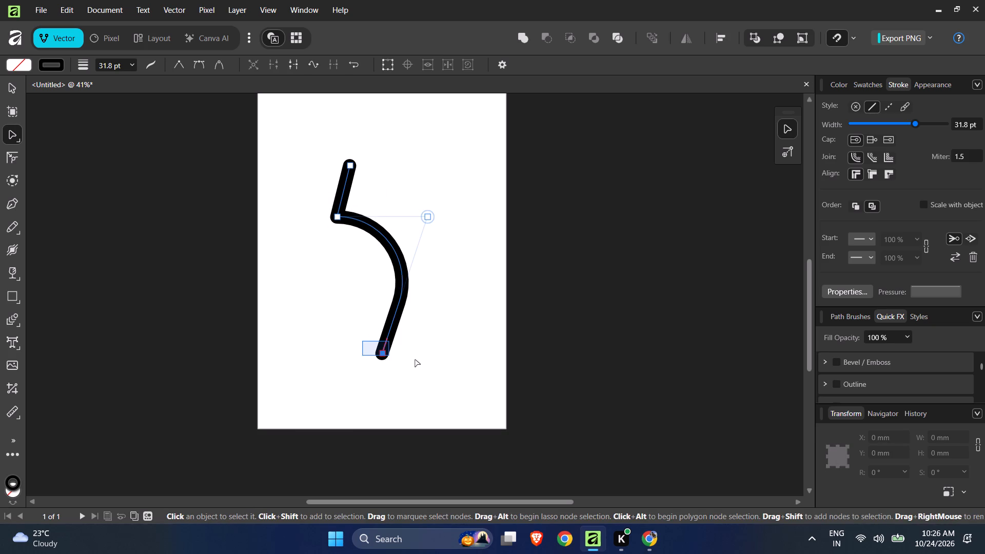
{"action": "left_click_drag", "start_coordinate": [415, 360], "coordinate": [426, 362]}
{"action": "left_click_drag", "start_coordinate": [382, 351], "coordinate": [386, 339]}
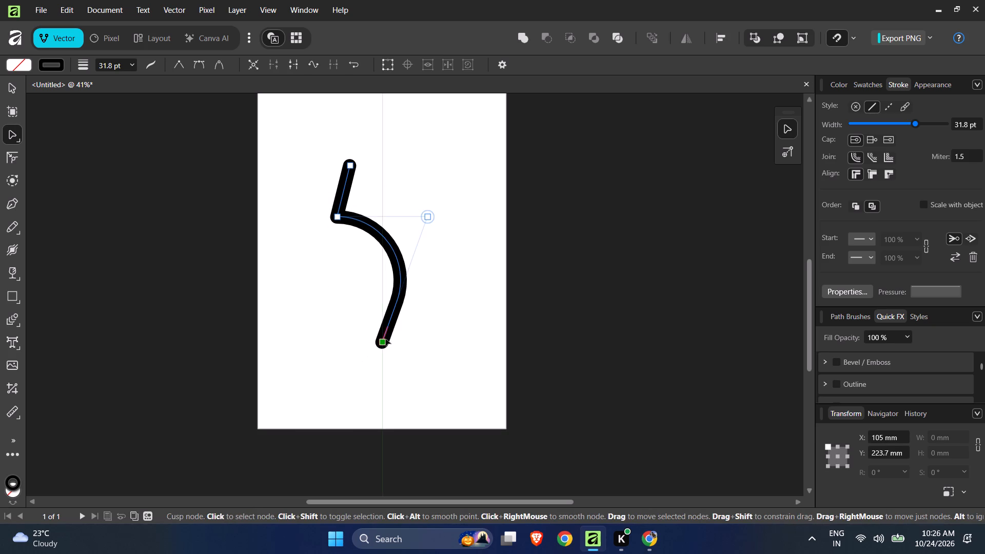
{"action": "left_click_drag", "start_coordinate": [386, 339], "coordinate": [391, 280]}
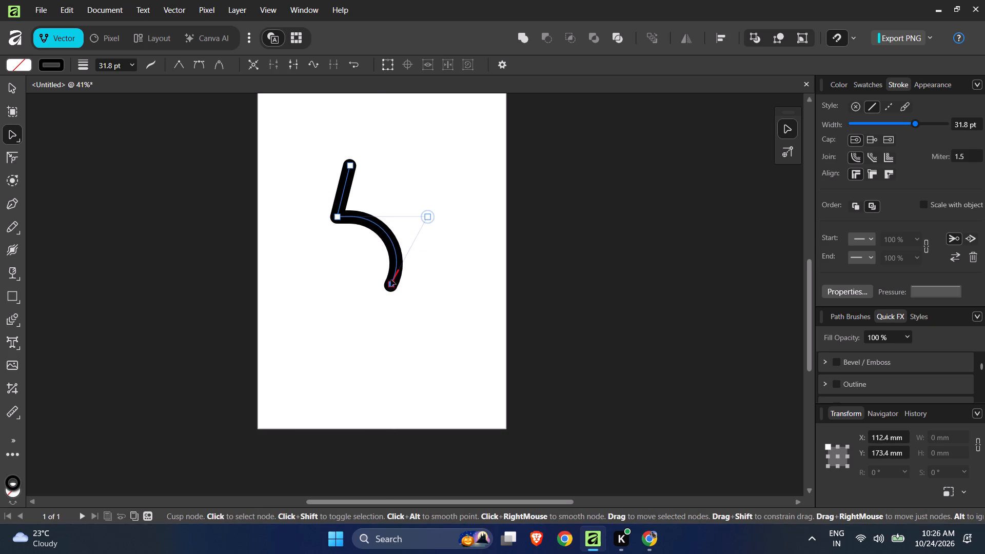
{"action": "left_click_drag", "start_coordinate": [391, 280], "coordinate": [404, 255]}
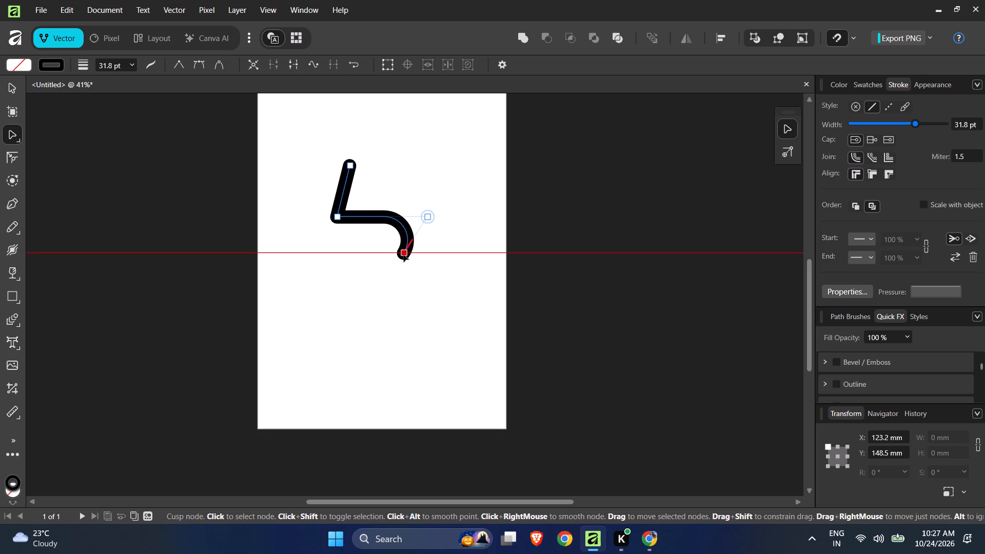
{"action": "left_click_drag", "start_coordinate": [404, 255], "coordinate": [410, 254]}
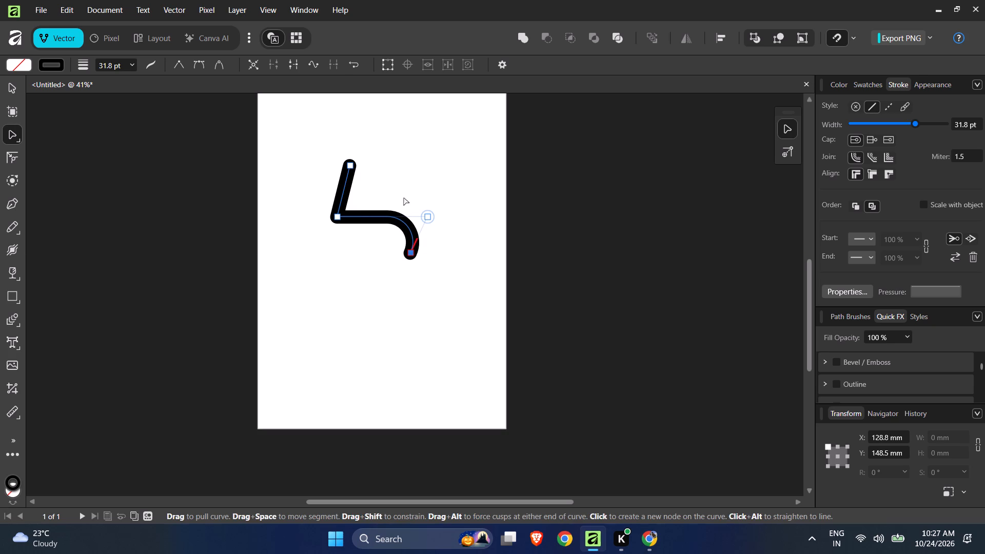
Move the polyline's top end node to the right, to about Y 75 mm, so the upper segment slants more.
{"action": "left_click", "coordinate": [391, 154]}
{"action": "left_click_drag", "start_coordinate": [381, 114], "coordinate": [292, 181]}
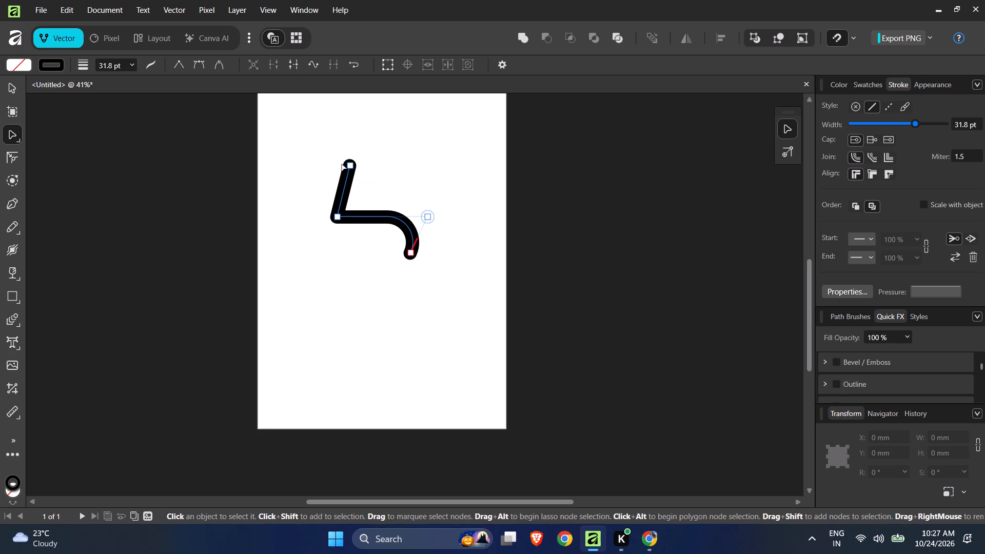
{"action": "left_click", "coordinate": [349, 167]}
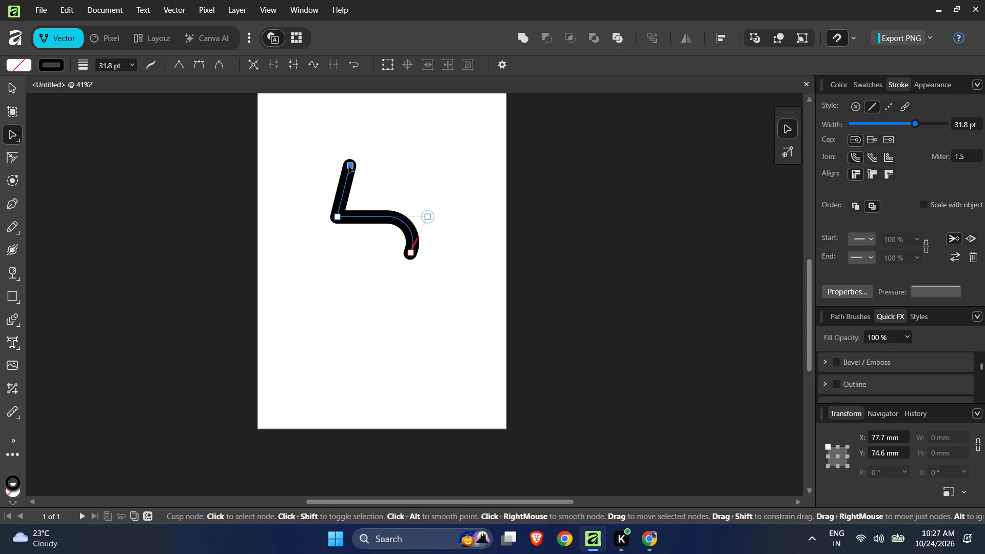
{"action": "left_click_drag", "start_coordinate": [348, 167], "coordinate": [383, 149]}
{"action": "left_click", "coordinate": [470, 189]}
{"action": "left_click", "coordinate": [480, 347]}
{"action": "left_click_drag", "start_coordinate": [482, 352], "coordinate": [384, 275]}
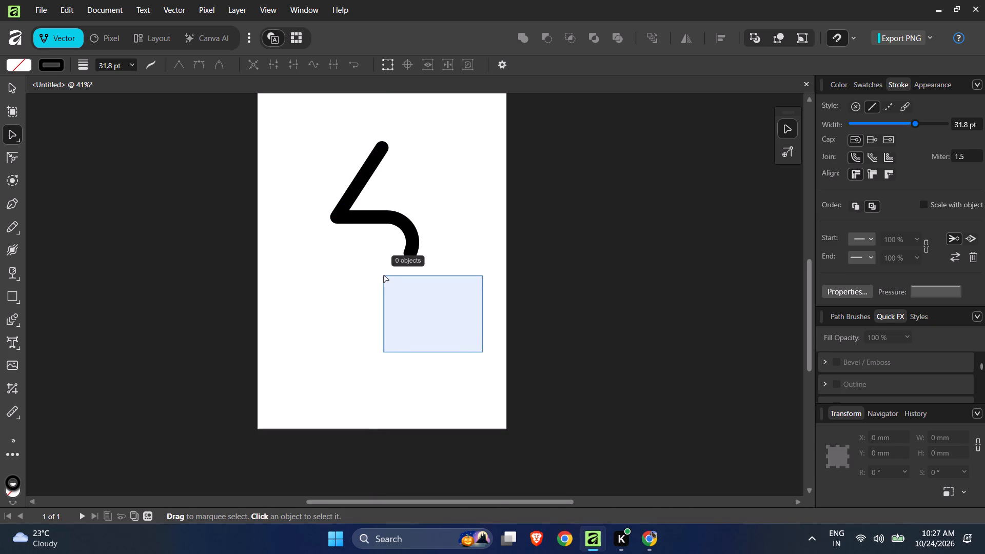
{"action": "left_click_drag", "start_coordinate": [384, 275], "coordinate": [433, 346]}
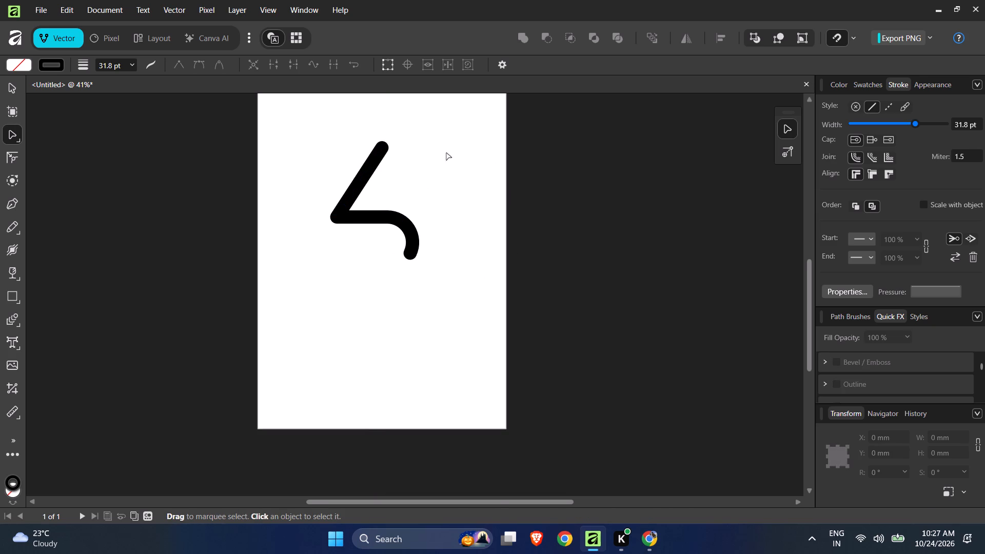
{"action": "left_click", "coordinate": [377, 148]}
{"action": "left_click_drag", "start_coordinate": [397, 135], "coordinate": [373, 166]}
{"action": "left_click_drag", "start_coordinate": [381, 147], "coordinate": [379, 156]}
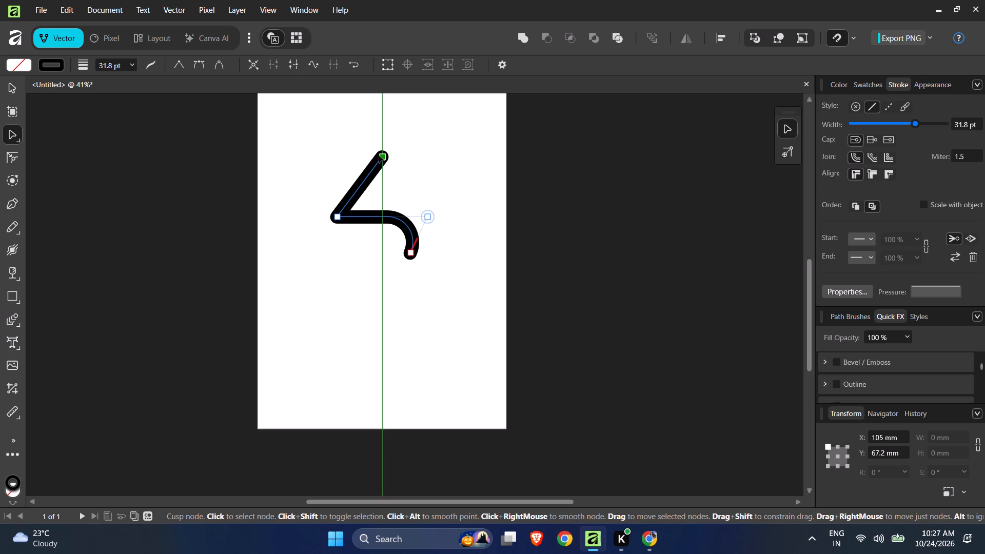
{"action": "left_click_drag", "start_coordinate": [379, 156], "coordinate": [372, 157]}
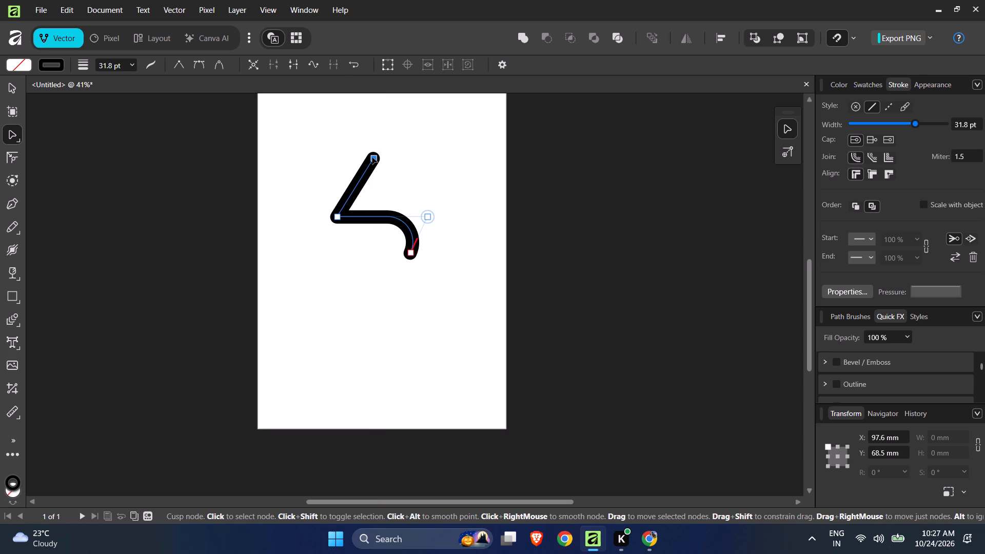
{"action": "left_click_drag", "start_coordinate": [372, 157], "coordinate": [374, 165]}
{"action": "left_click", "coordinate": [465, 176]}
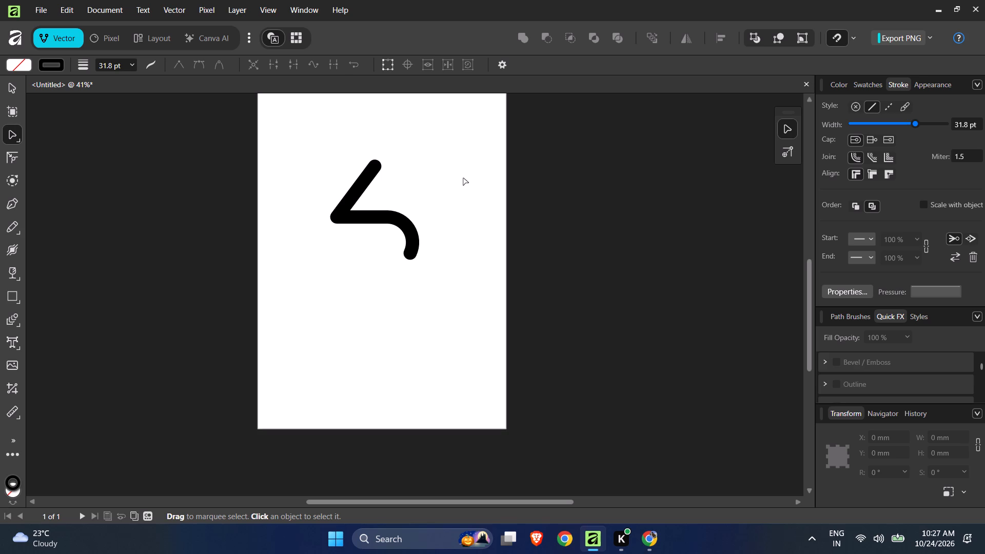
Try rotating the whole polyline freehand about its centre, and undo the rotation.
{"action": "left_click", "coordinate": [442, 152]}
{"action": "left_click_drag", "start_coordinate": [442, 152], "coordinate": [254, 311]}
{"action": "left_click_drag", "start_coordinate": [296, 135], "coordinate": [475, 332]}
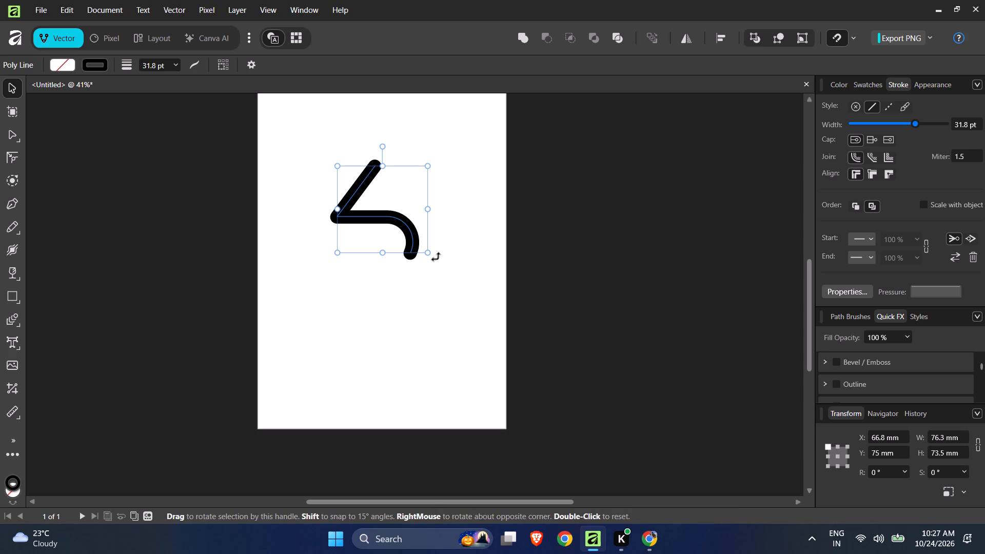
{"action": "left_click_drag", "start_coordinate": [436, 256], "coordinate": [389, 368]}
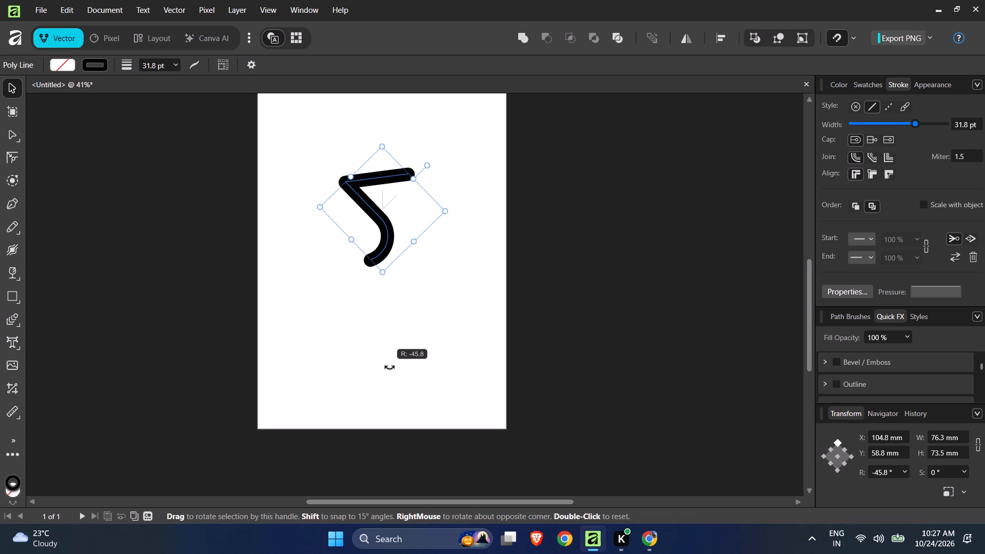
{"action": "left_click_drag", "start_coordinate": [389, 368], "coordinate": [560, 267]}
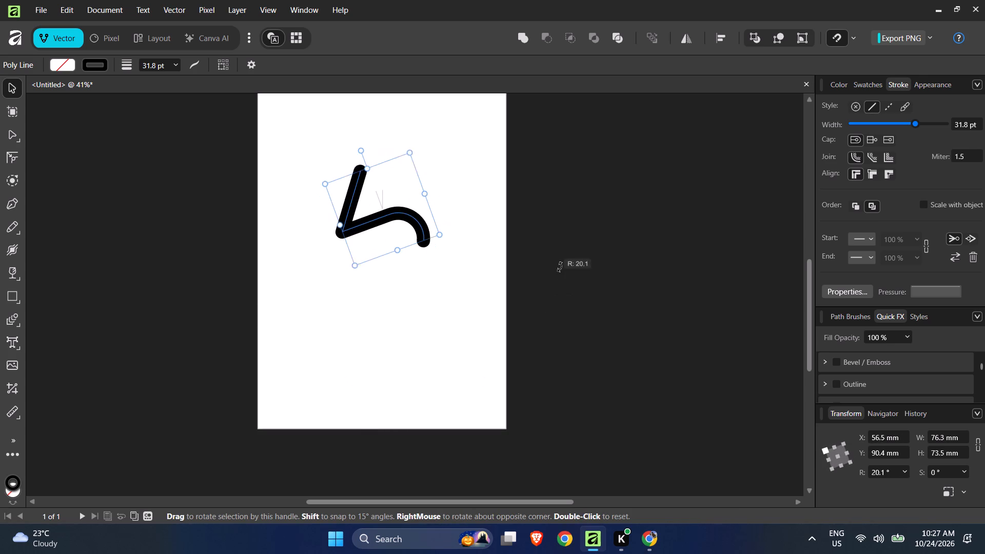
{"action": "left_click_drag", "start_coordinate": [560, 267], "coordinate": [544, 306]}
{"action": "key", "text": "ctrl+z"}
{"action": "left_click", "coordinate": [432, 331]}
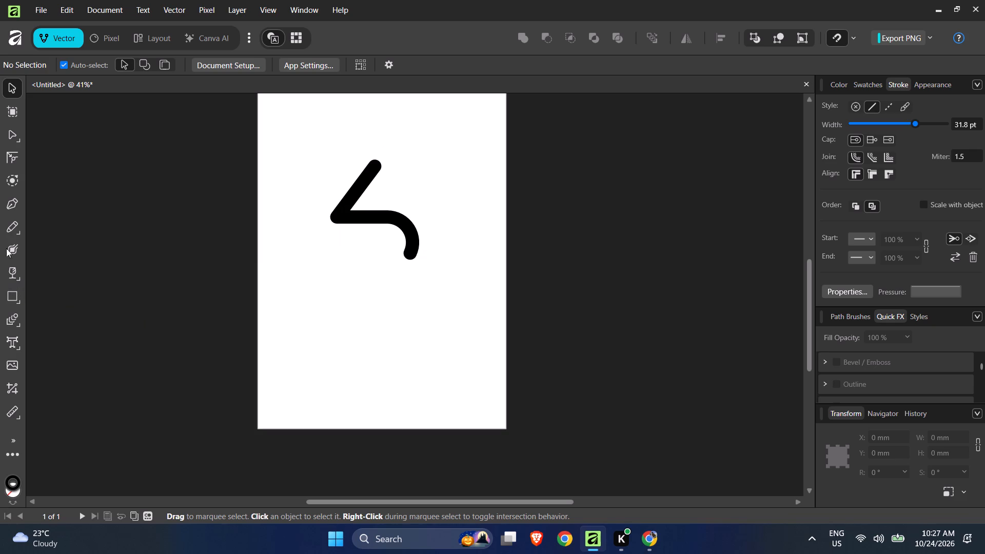
Add the art text "Rabbit" in 12 pt Arial on the page below the polyline.
{"action": "left_click", "coordinate": [9, 339]}
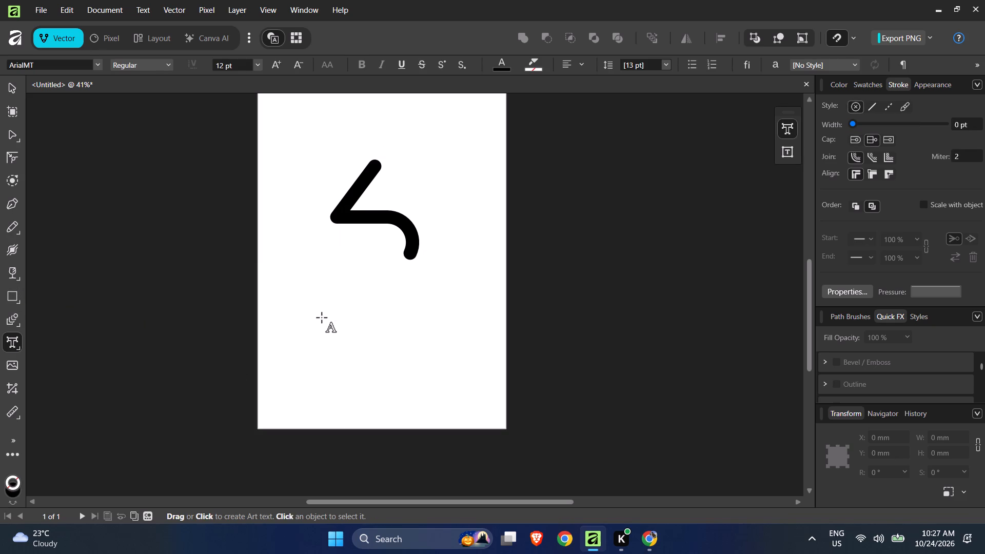
{"action": "left_click", "coordinate": [322, 318]}
{"action": "type", "text": "Rabbit"}
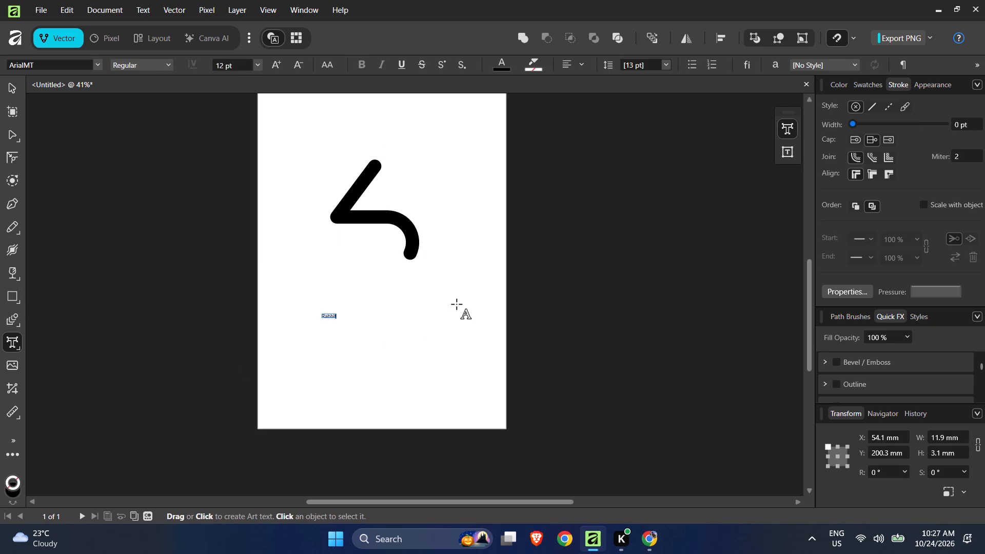
Enlarge the "Rabbit" text proportionally to about 90 pt, about 89 mm wide.
{"action": "key", "text": "ctrl+a"}
{"action": "left_click", "coordinate": [18, 87]}
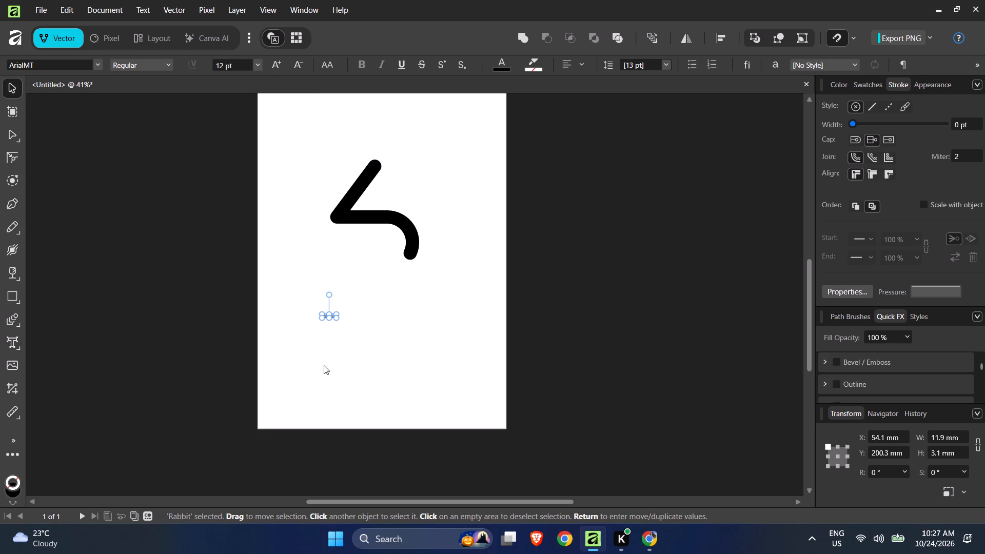
{"action": "left_click_drag", "start_coordinate": [338, 315], "coordinate": [429, 402]}
Move the "Rabbit" text up beneath the polyline and centre it horizontally on the page, at about X 60.5 mm.
{"action": "left_click_drag", "start_coordinate": [391, 324], "coordinate": [395, 306]}
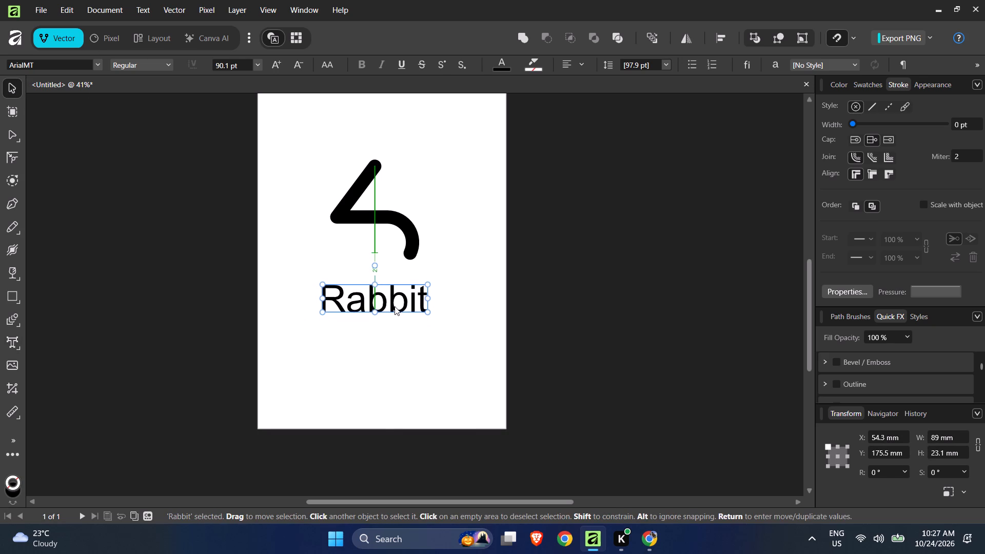
{"action": "left_click_drag", "start_coordinate": [395, 306], "coordinate": [395, 292]}
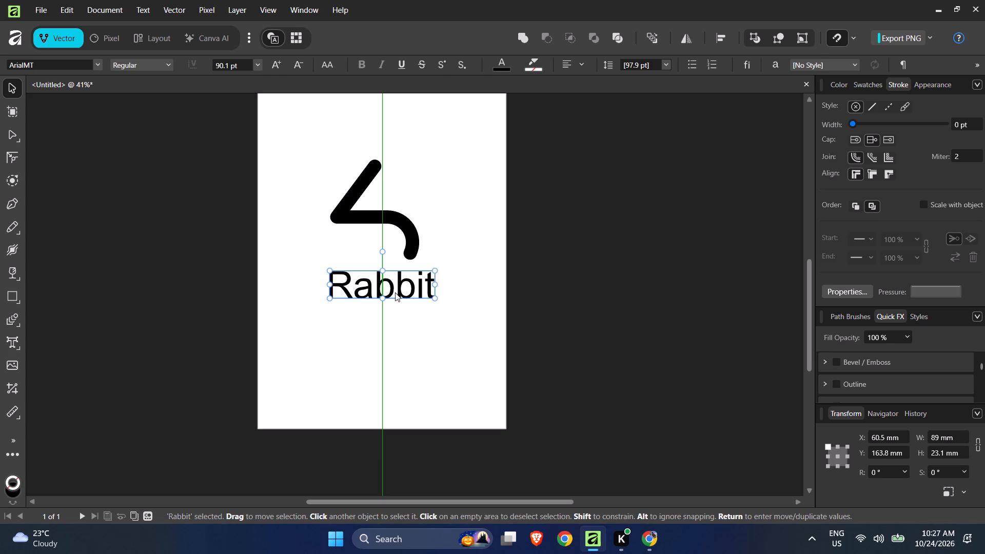
{"action": "left_click_drag", "start_coordinate": [395, 292], "coordinate": [395, 291]}
{"action": "left_click", "coordinate": [393, 336]}
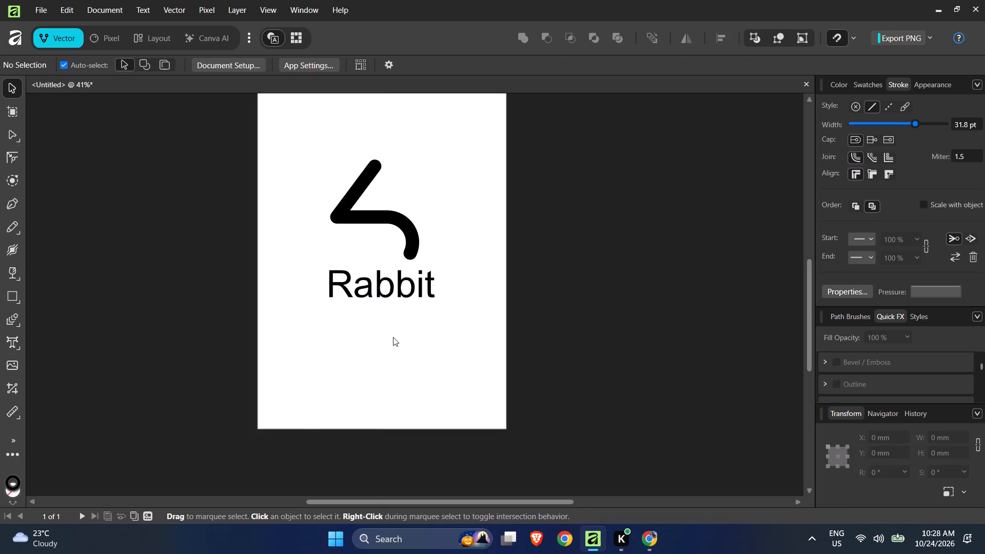
Select the polyline and scale it down to about 60.7 mm wide and 57.2 mm high.
{"action": "scroll", "coordinate": [392, 347], "scroll_direction": "down", "scroll_amount": 3, "text": "ctrl"}
{"action": "scroll", "coordinate": [412, 229], "scroll_direction": "up", "scroll_amount": 4, "text": "ctrl"}
{"action": "left_click", "coordinate": [334, 335]}
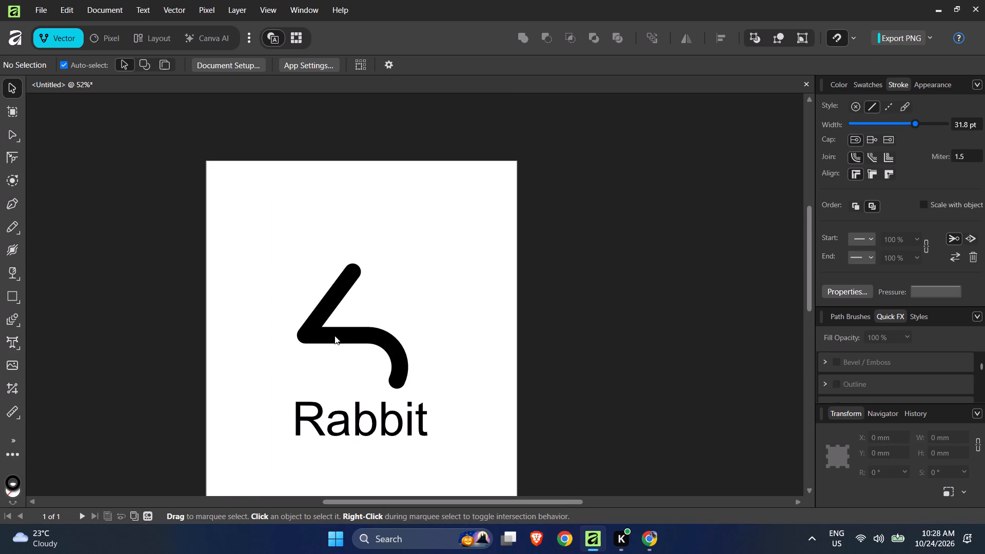
{"action": "left_click_drag", "start_coordinate": [307, 273], "coordinate": [318, 286]}
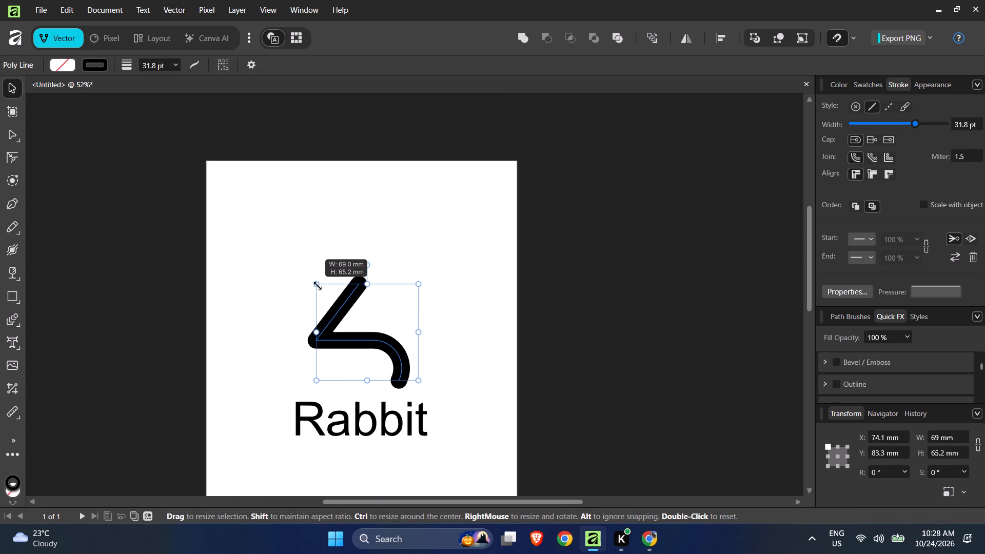
{"action": "left_click_drag", "start_coordinate": [318, 286], "coordinate": [330, 298]}
Move the polyline so it sits centred above the "Rabbit" text, at about X 74.1 mm and Y 91.3 mm.
{"action": "left_click_drag", "start_coordinate": [393, 342], "coordinate": [383, 344]}
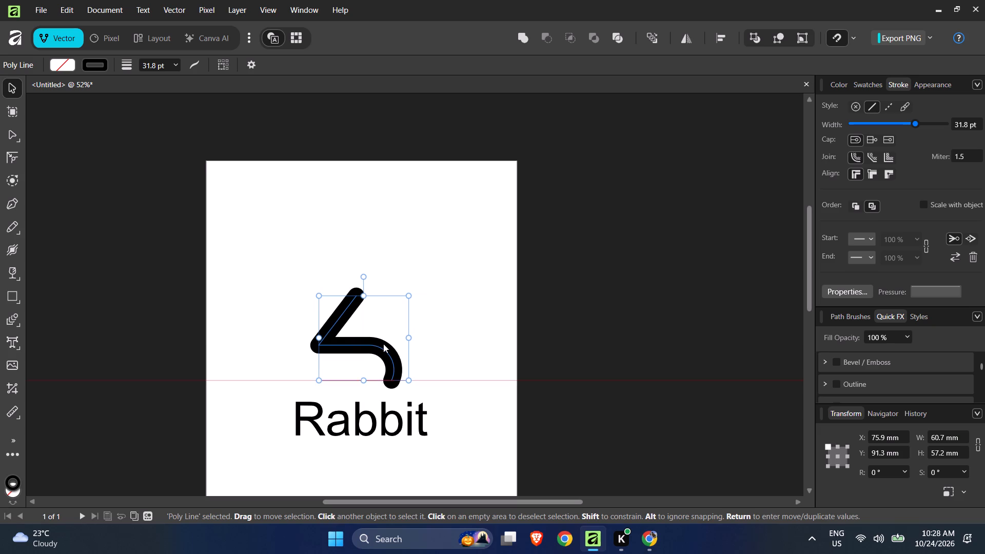
{"action": "left_click_drag", "start_coordinate": [383, 344], "coordinate": [377, 344]}
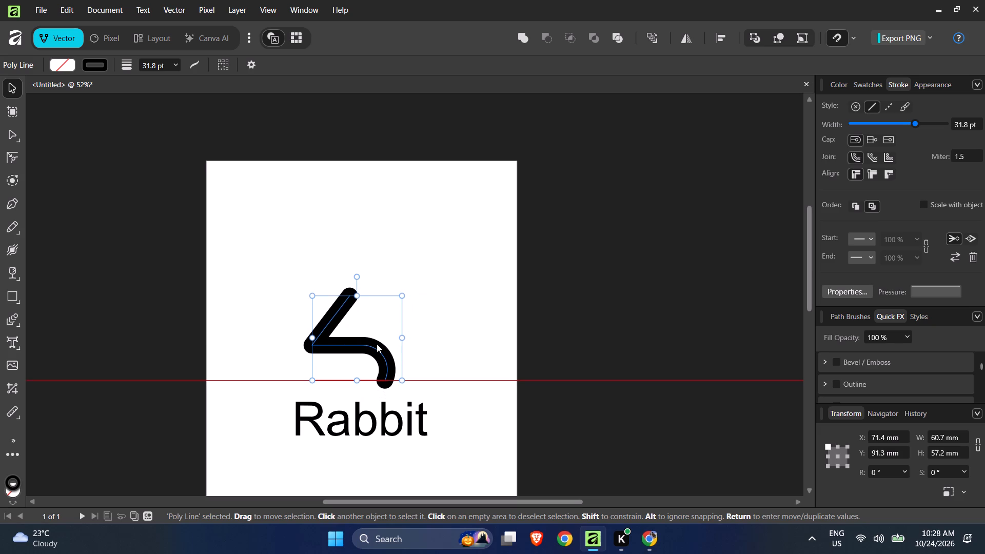
{"action": "left_click_drag", "start_coordinate": [377, 344], "coordinate": [381, 345]}
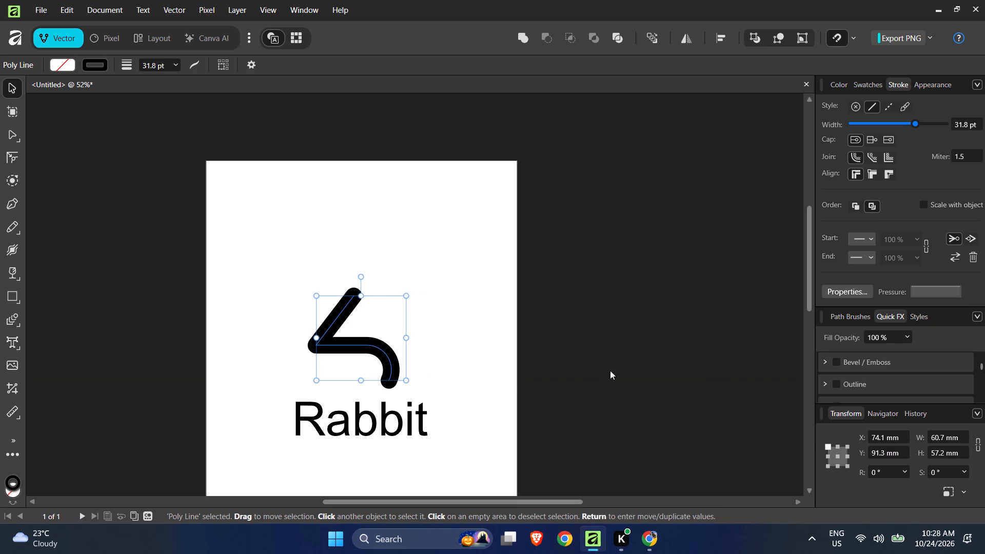
{"action": "left_click", "coordinate": [610, 370]}
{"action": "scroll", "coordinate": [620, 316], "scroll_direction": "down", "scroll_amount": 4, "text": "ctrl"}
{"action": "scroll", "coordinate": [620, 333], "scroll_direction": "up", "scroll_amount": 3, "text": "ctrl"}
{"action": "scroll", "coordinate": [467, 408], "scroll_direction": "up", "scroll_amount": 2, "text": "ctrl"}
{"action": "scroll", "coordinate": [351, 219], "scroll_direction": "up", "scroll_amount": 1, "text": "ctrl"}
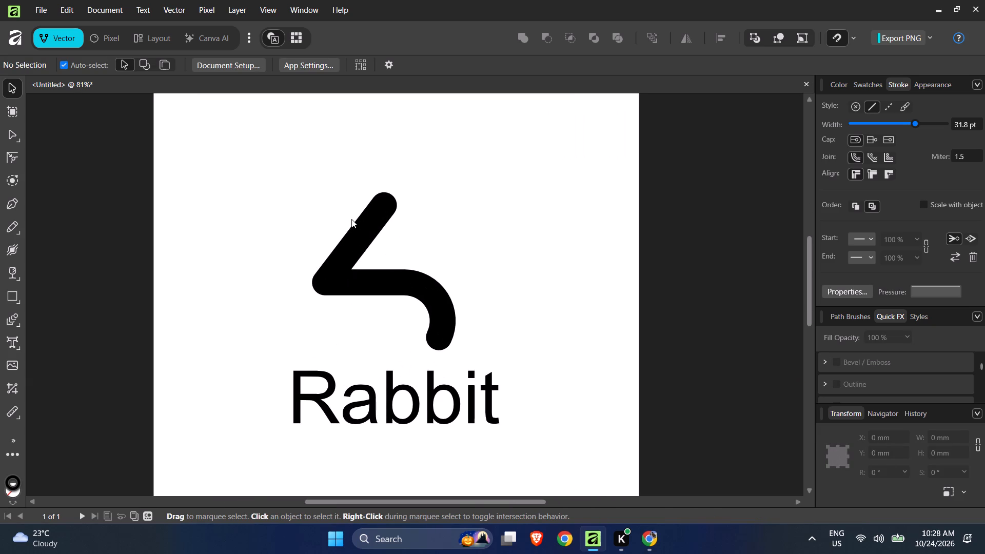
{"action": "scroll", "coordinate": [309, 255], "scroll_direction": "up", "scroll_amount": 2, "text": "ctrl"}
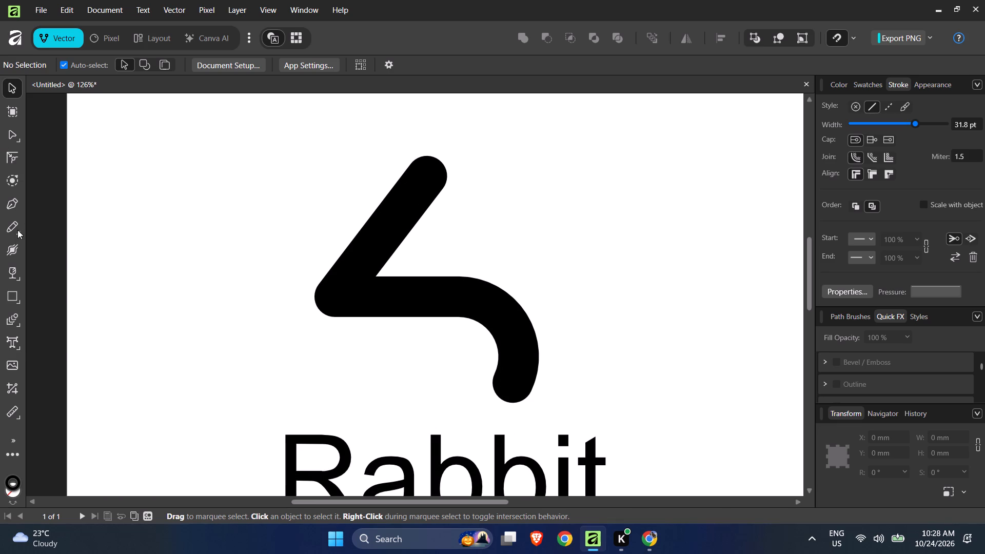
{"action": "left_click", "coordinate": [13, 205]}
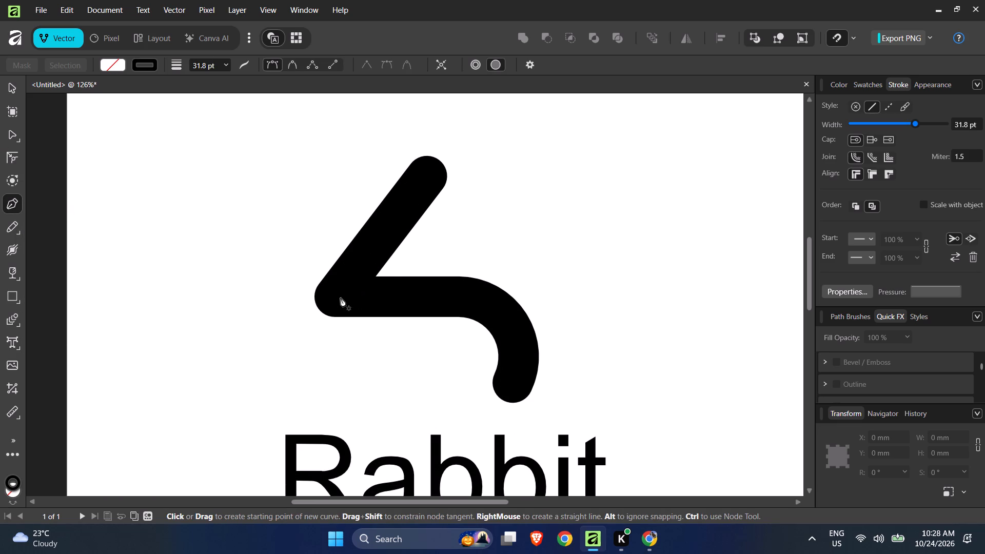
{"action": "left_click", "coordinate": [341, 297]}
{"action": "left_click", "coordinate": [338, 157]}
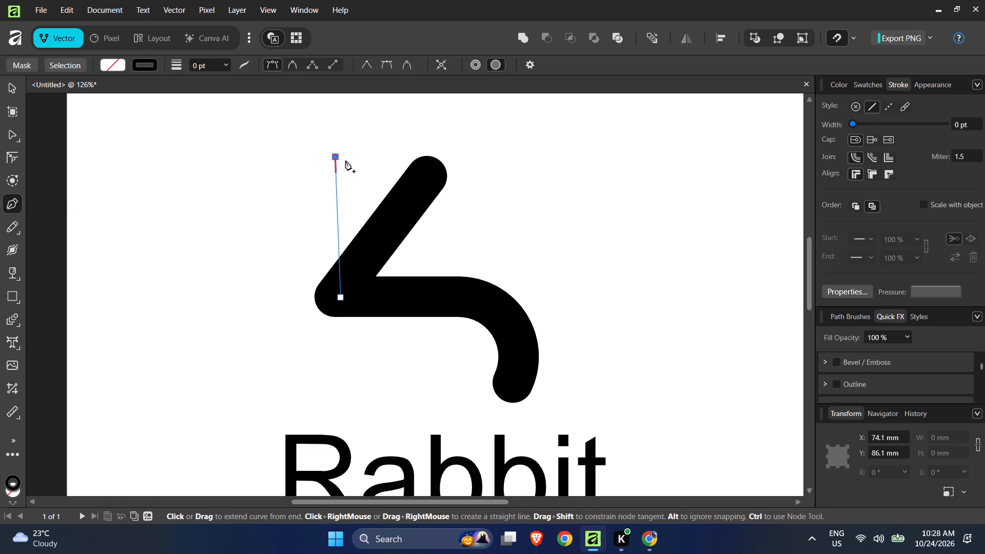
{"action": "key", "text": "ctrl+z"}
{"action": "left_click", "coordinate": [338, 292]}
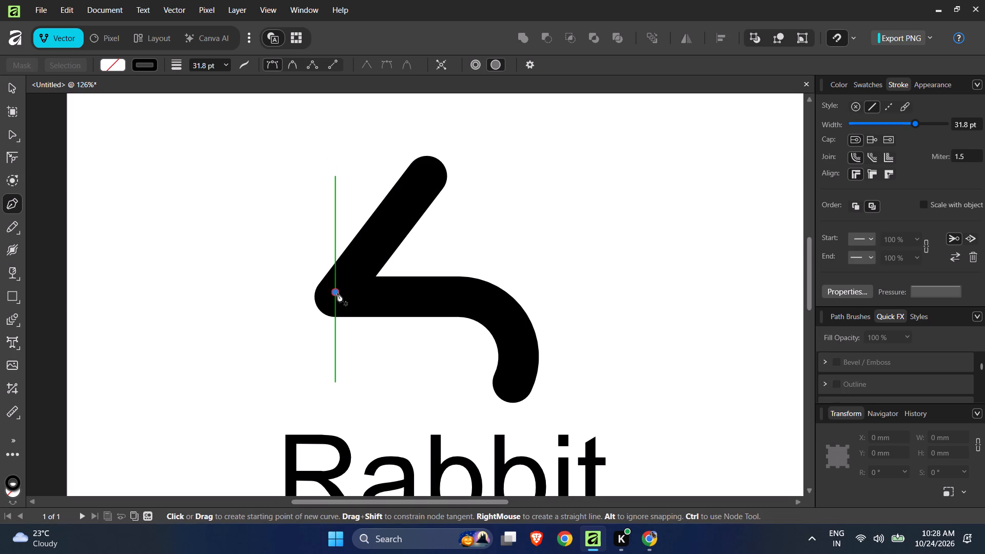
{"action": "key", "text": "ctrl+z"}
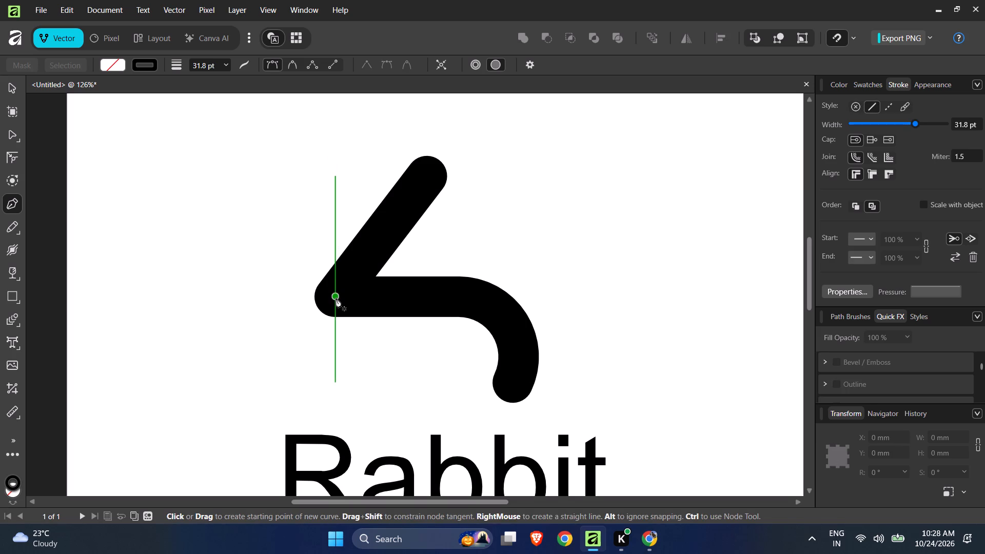
Draw a straight Pen tool line about 41.2 mm long from the polyline's sharp corner, rising steeply and leaning slightly left.
{"action": "left_click", "coordinate": [336, 294]}
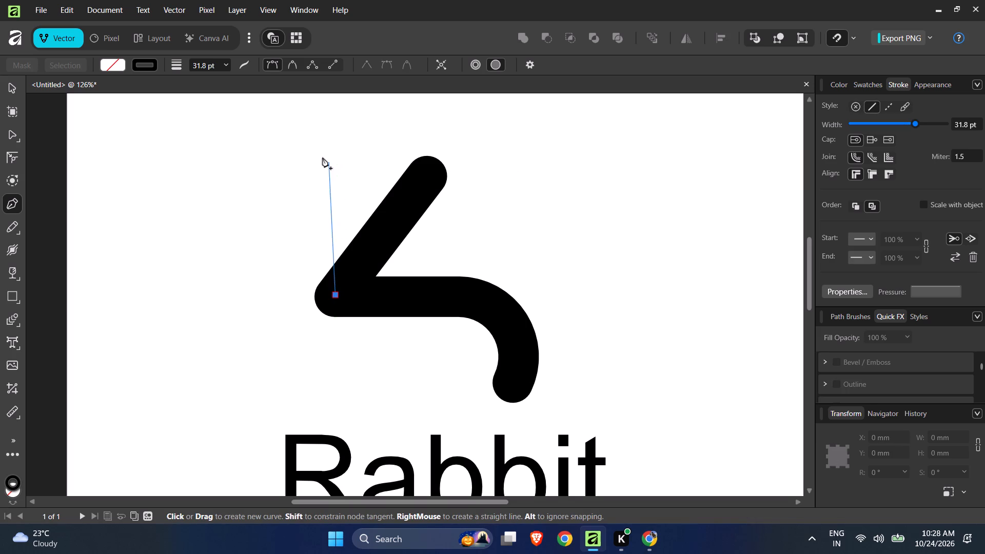
{"action": "left_click", "coordinate": [297, 151]}
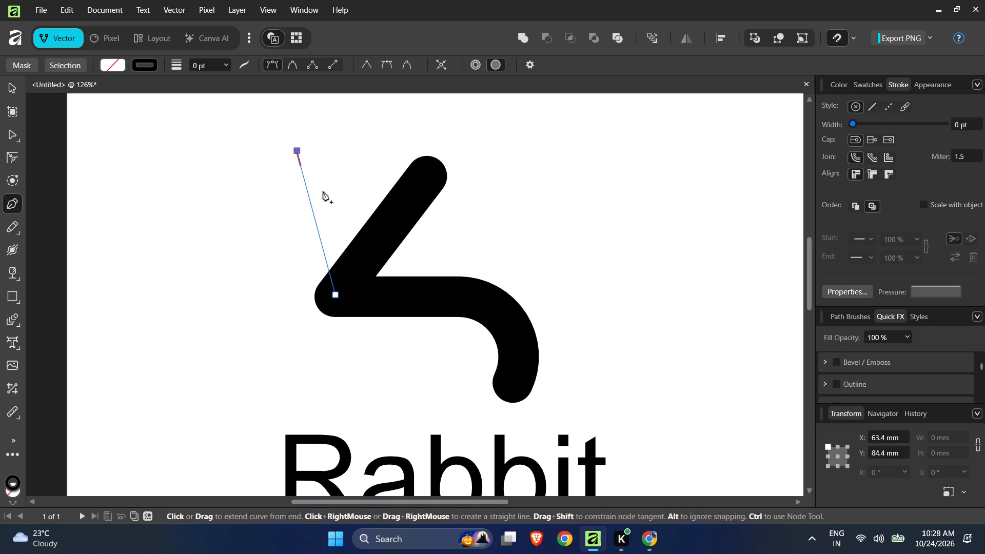
{"action": "left_click", "coordinate": [11, 87]}
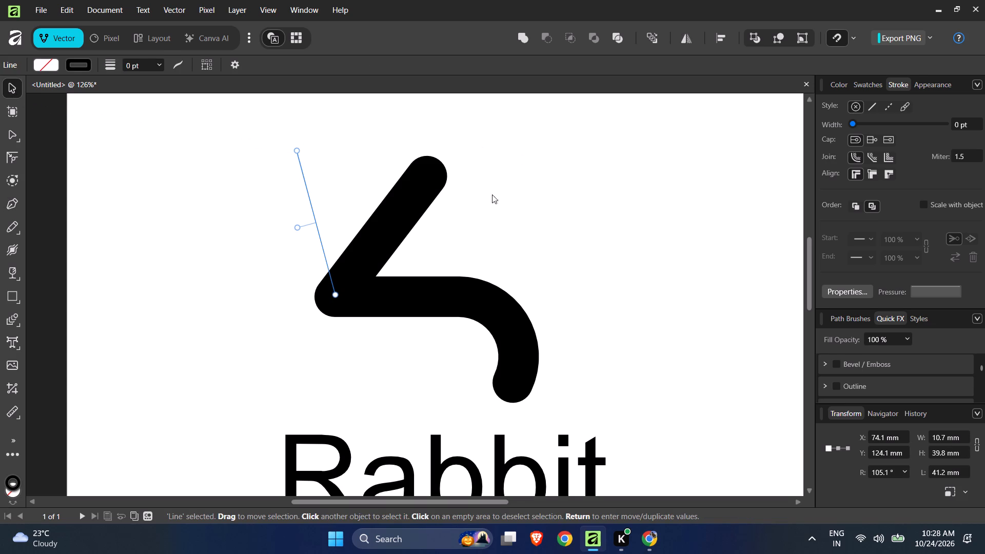
Copy the polyline's stroke width and apply it to the new line, setting it to 31.8 pt.
{"action": "left_click", "coordinate": [419, 197]}
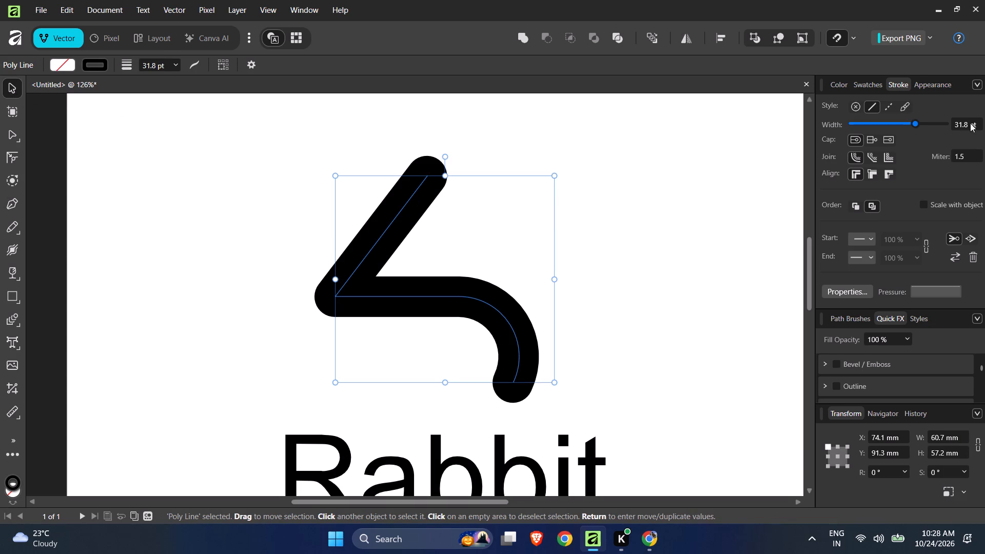
{"action": "left_click", "coordinate": [970, 119]}
{"action": "left_click", "coordinate": [970, 123]}
{"action": "key", "text": "ctrl+c"}
{"action": "left_click", "coordinate": [634, 181]}
{"action": "left_click", "coordinate": [214, 169]}
{"action": "left_click_drag", "start_coordinate": [206, 134], "coordinate": [273, 186]}
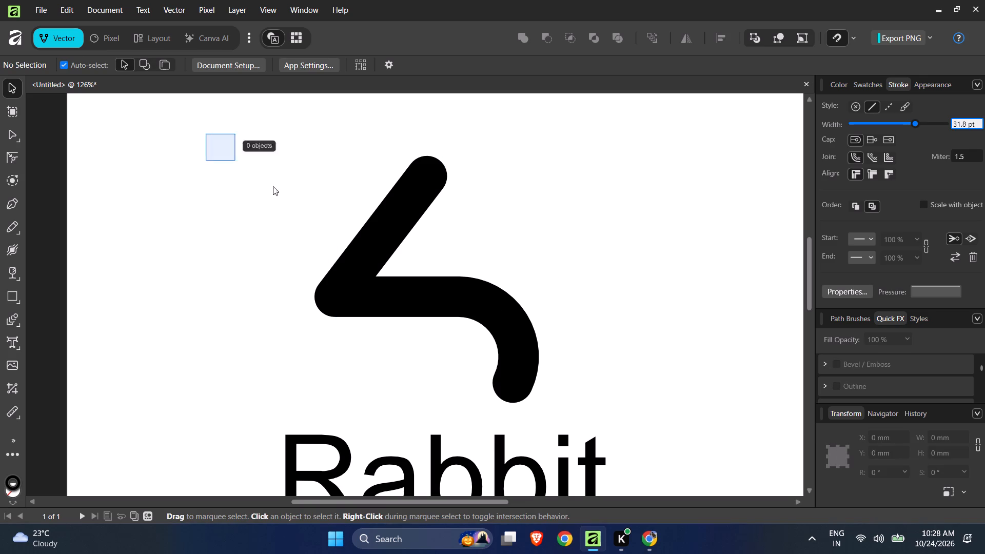
{"action": "left_click_drag", "start_coordinate": [273, 186], "coordinate": [360, 235]}
{"action": "left_click", "coordinate": [198, 204]}
{"action": "left_click_drag", "start_coordinate": [223, 172], "coordinate": [349, 218]}
{"action": "left_click", "coordinate": [972, 120]}
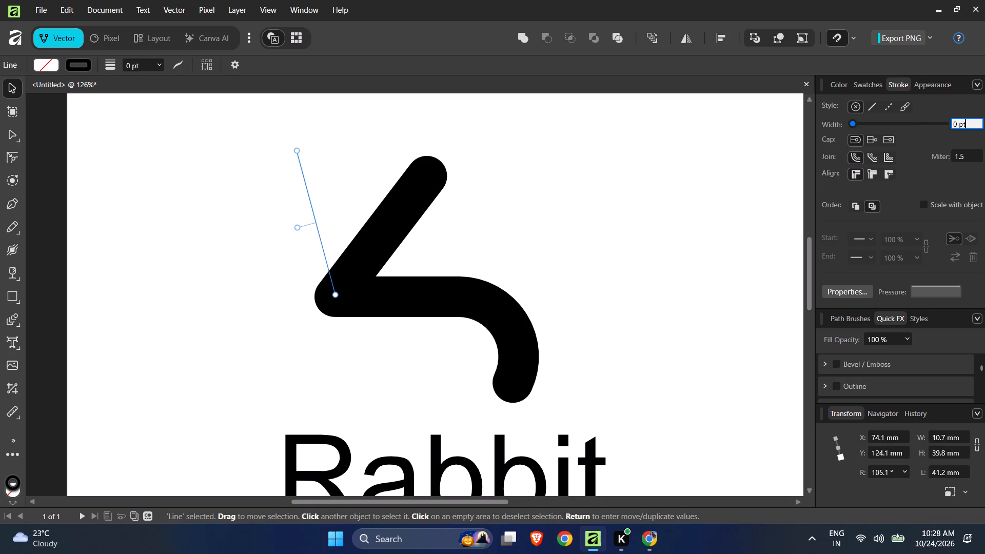
{"action": "key", "text": "ctrl+a"}
{"action": "key", "text": "ctrl+v"}
{"action": "key", "text": "Return"}
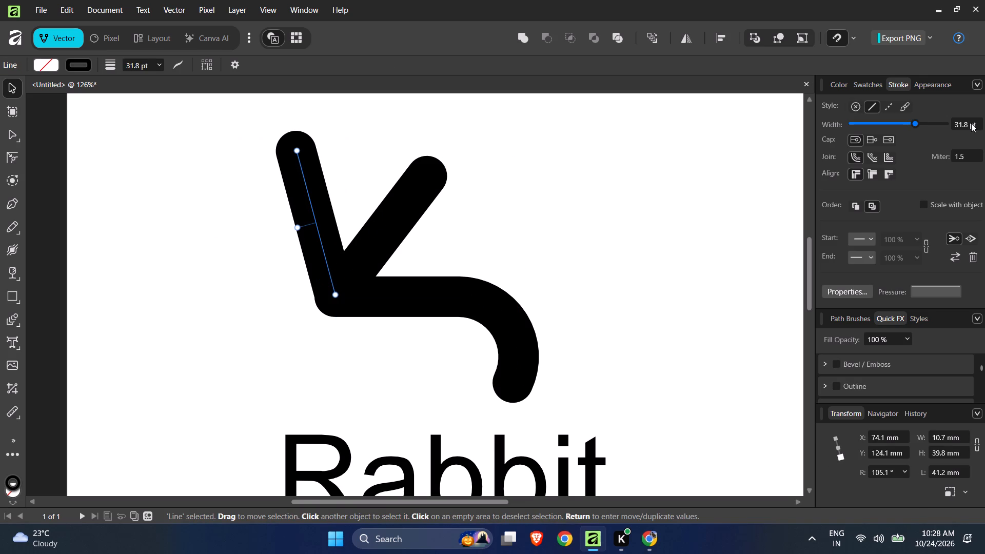
{"action": "left_click", "coordinate": [610, 229]}
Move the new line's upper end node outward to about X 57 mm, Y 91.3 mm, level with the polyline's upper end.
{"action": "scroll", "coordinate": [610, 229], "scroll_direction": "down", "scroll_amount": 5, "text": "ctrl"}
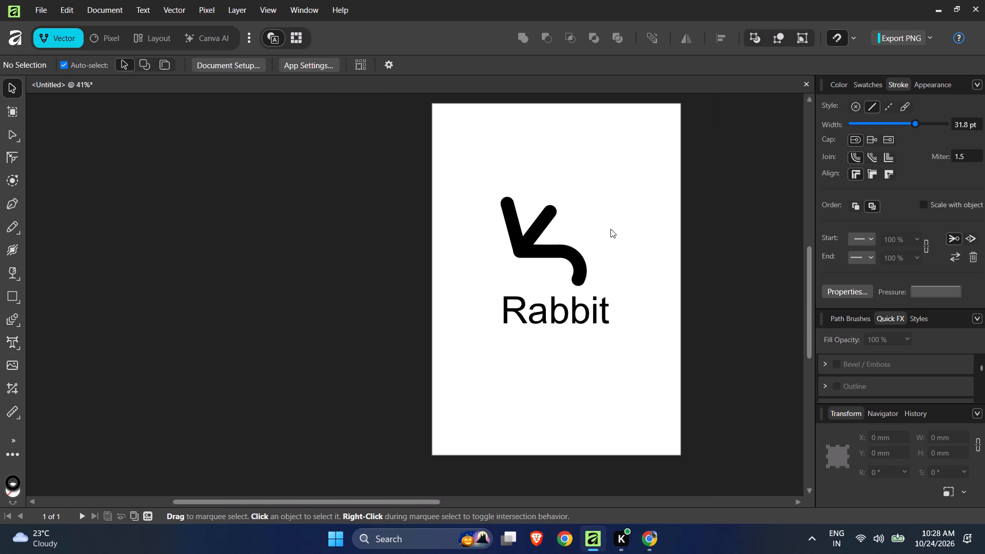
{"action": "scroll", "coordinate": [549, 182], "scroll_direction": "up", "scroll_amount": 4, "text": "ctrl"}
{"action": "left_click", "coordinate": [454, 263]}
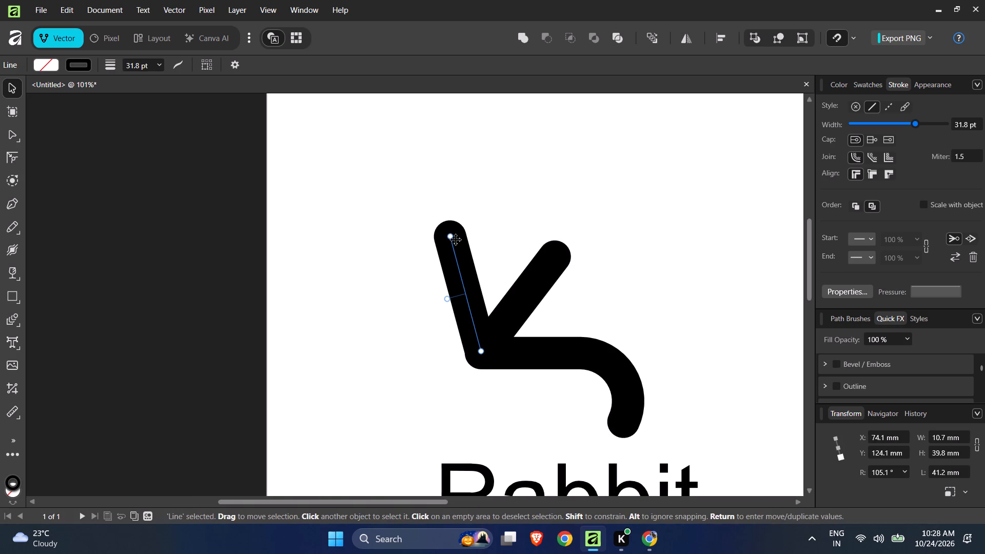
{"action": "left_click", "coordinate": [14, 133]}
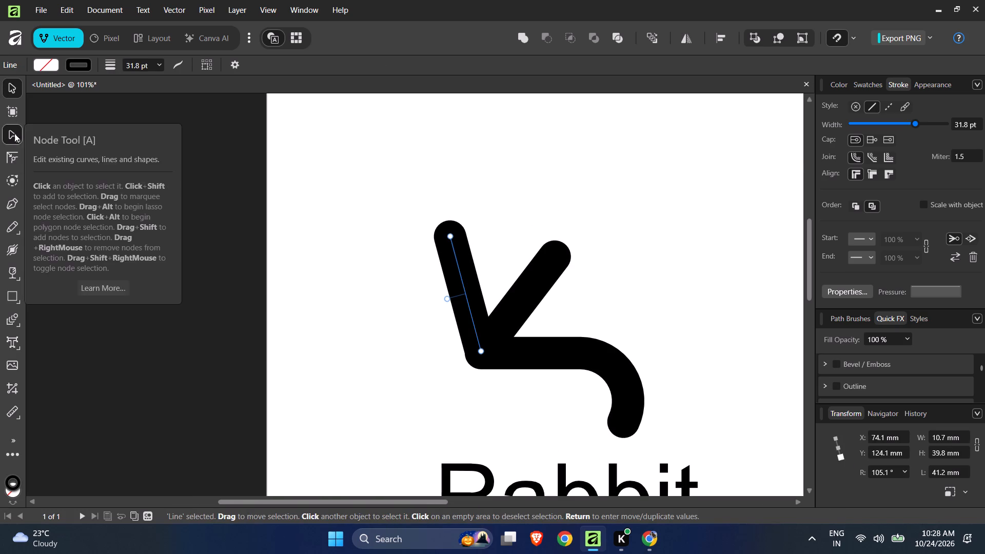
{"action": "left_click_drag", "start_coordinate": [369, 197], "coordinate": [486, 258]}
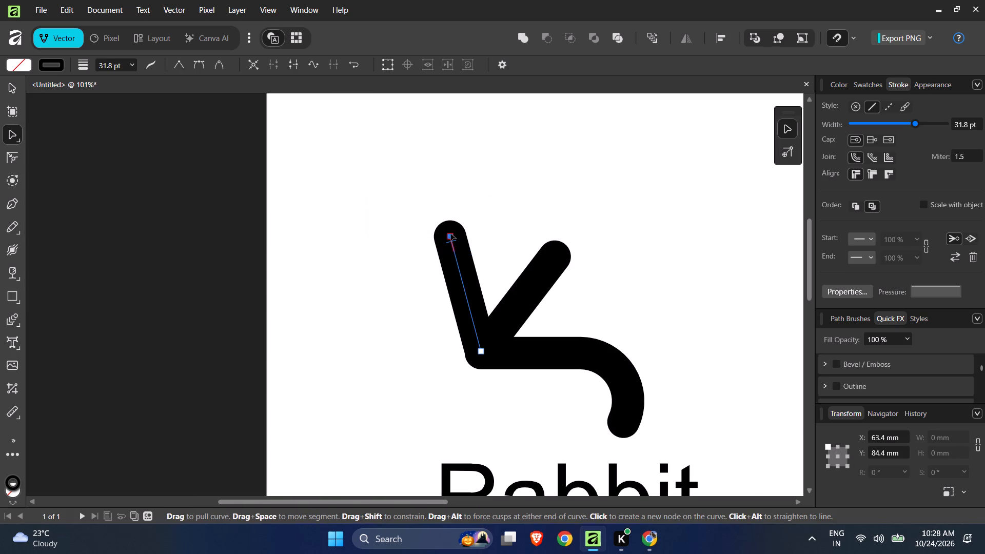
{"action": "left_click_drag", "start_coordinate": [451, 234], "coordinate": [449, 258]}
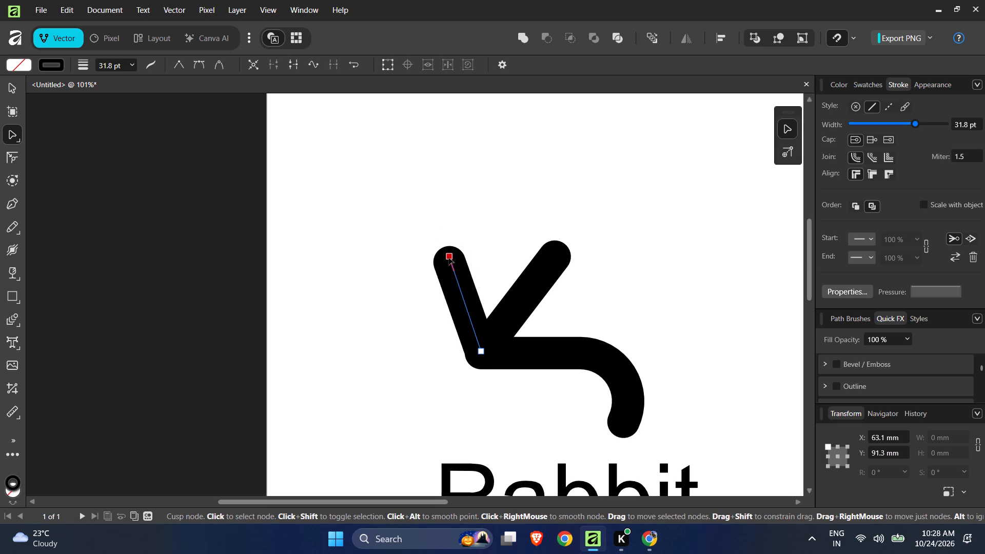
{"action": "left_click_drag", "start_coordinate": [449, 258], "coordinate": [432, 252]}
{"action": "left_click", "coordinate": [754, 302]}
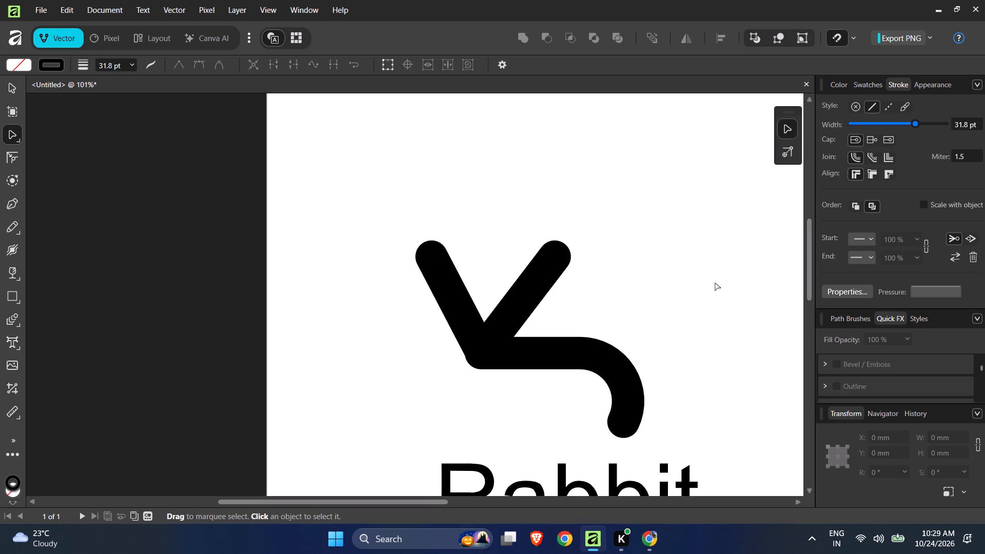
Swing the new line's free end node across so the line runs between the polyline's slanted arm and its horizontal segment.
{"action": "scroll", "coordinate": [668, 251], "scroll_direction": "down", "scroll_amount": 5, "text": "ctrl"}
{"action": "scroll", "coordinate": [693, 289], "scroll_direction": "up", "scroll_amount": 2, "text": "ctrl"}
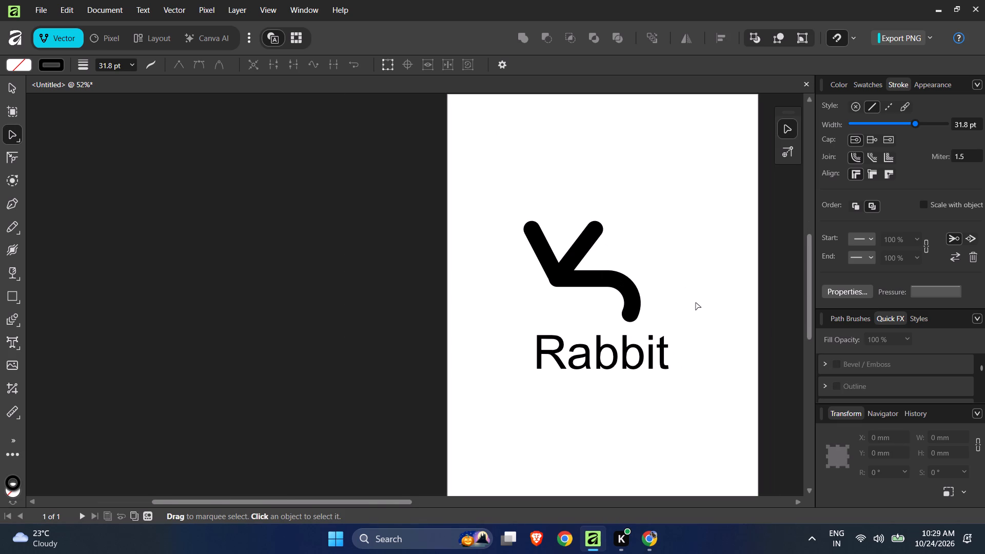
{"action": "scroll", "coordinate": [696, 310], "scroll_direction": "up", "scroll_amount": 1, "text": "ctrl"}
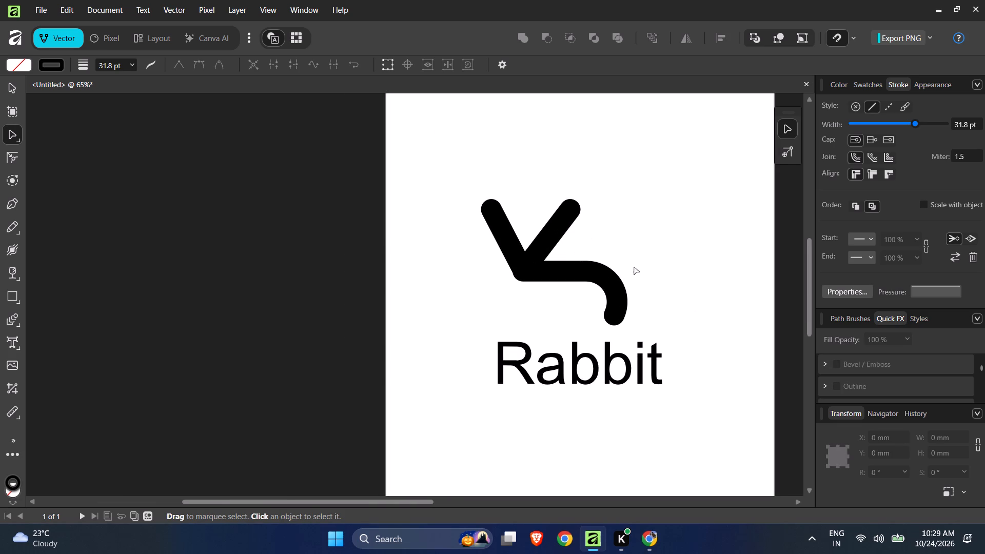
{"action": "scroll", "coordinate": [533, 226], "scroll_direction": "down", "scroll_amount": 2, "text": "ctrl"}
{"action": "scroll", "coordinate": [506, 216], "scroll_direction": "up", "scroll_amount": 4, "text": "ctrl"}
{"action": "left_click", "coordinate": [506, 216]}
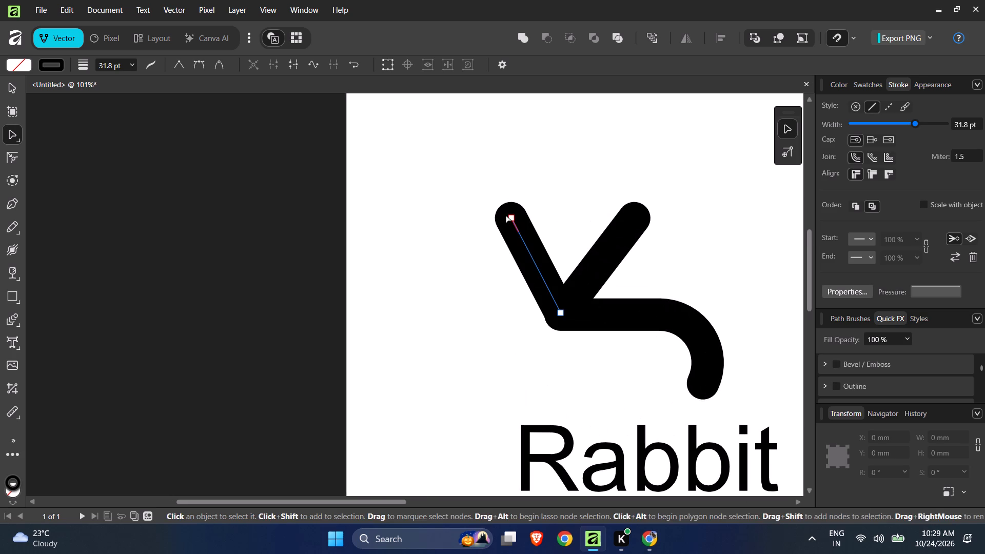
{"action": "left_click", "coordinate": [515, 218]}
{"action": "left_click_drag", "start_coordinate": [510, 217], "coordinate": [518, 217]}
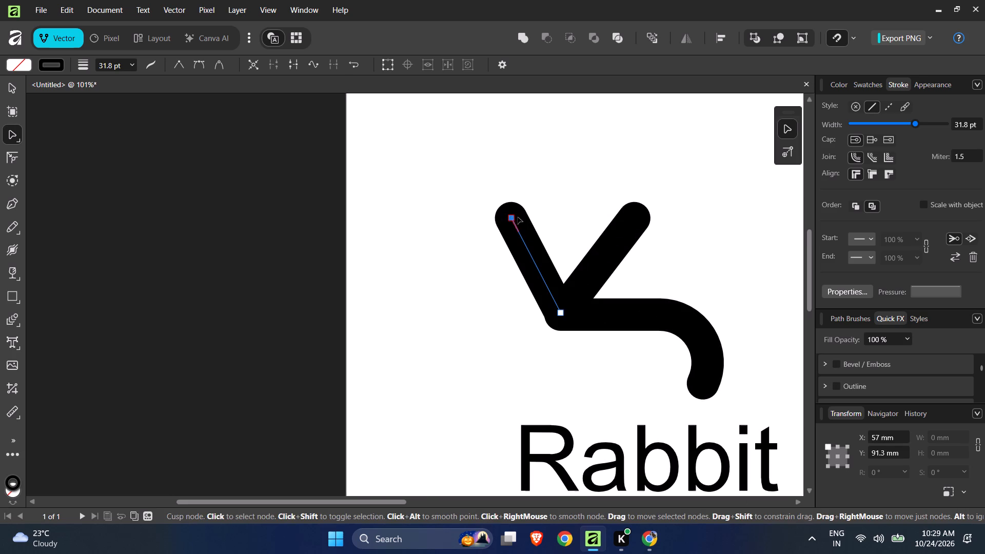
{"action": "left_click_drag", "start_coordinate": [518, 217], "coordinate": [648, 268]}
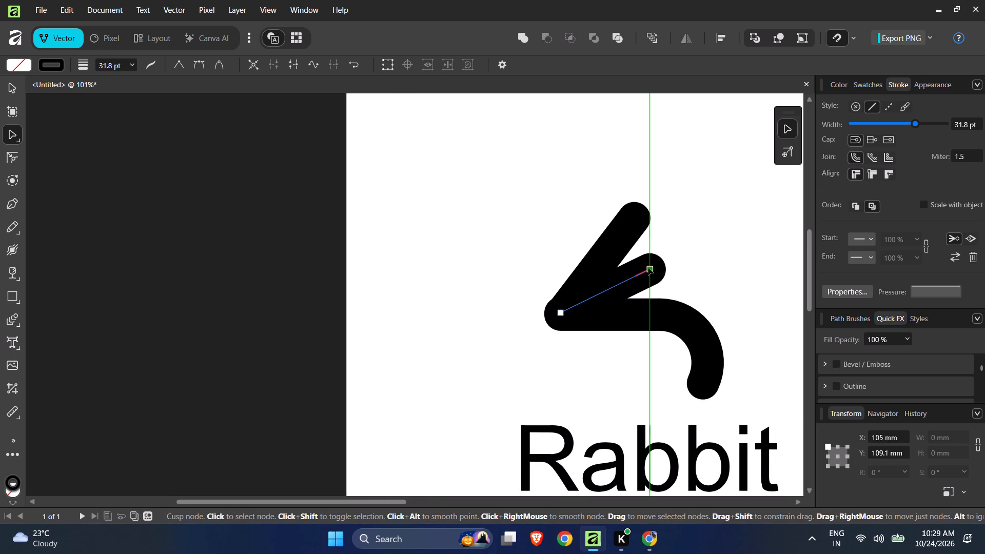
{"action": "left_click_drag", "start_coordinate": [648, 268], "coordinate": [635, 274]}
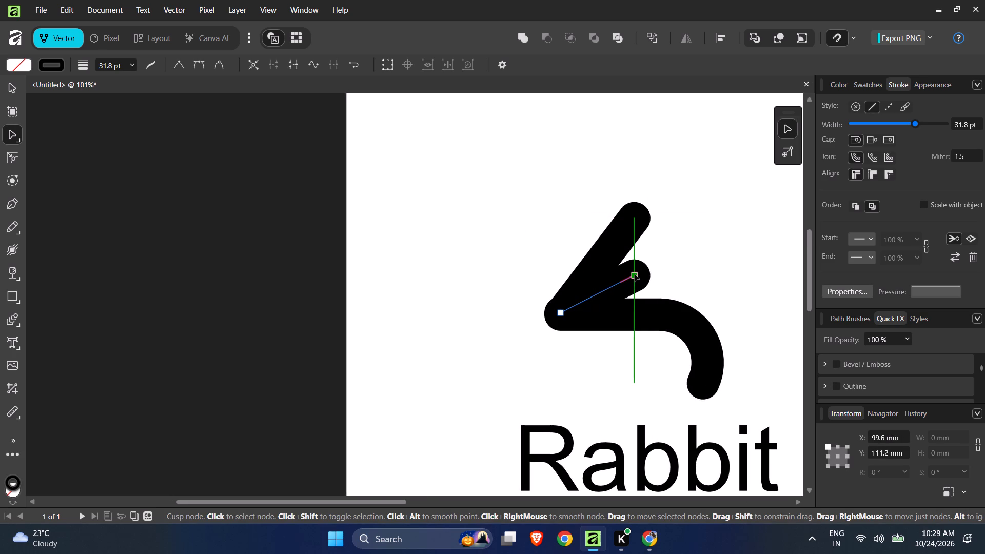
{"action": "left_click_drag", "start_coordinate": [635, 274], "coordinate": [675, 262]}
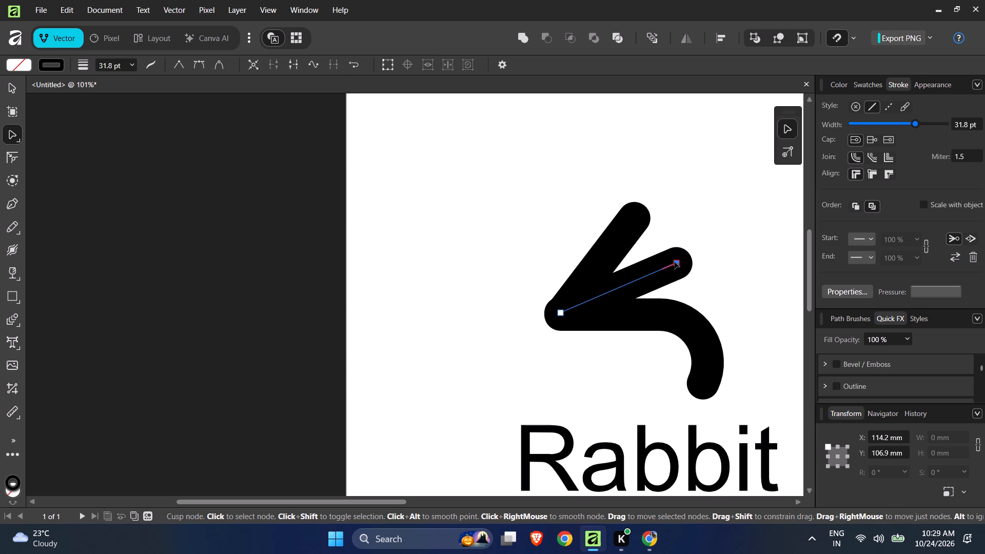
{"action": "left_click_drag", "start_coordinate": [675, 262], "coordinate": [671, 261]}
{"action": "left_click", "coordinate": [255, 272]}
Append the word "Arrow" after "Rabbit" in the text beneath the mark, separated by a space.
{"action": "scroll", "coordinate": [256, 272], "scroll_direction": "down", "scroll_amount": 5, "text": "ctrl"}
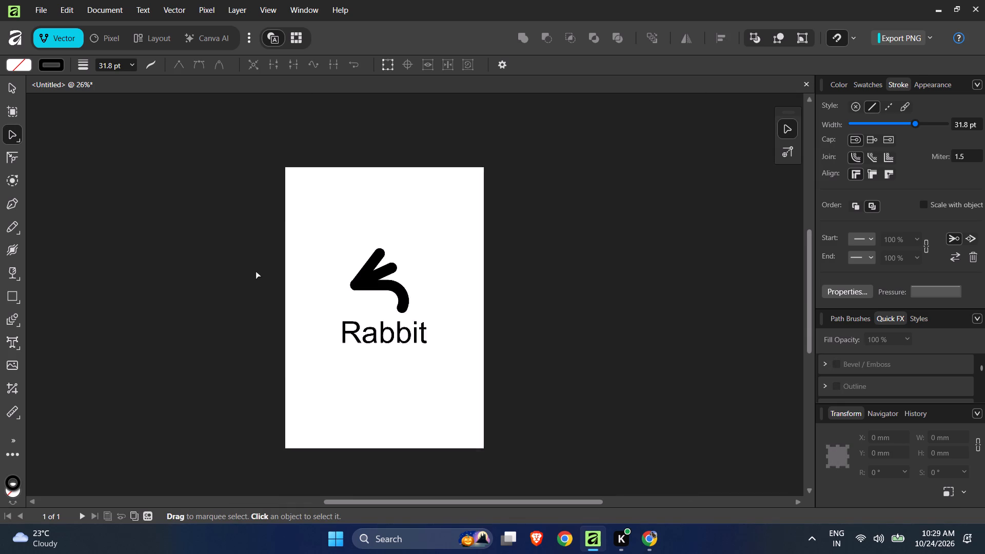
{"action": "scroll", "coordinate": [256, 272], "scroll_direction": "down", "scroll_amount": 1, "text": "ctrl"}
{"action": "scroll", "coordinate": [508, 326], "scroll_direction": "up", "scroll_amount": 1, "text": "ctrl"}
{"action": "scroll", "coordinate": [196, 265], "scroll_direction": "up", "scroll_amount": 3, "text": "ctrl"}
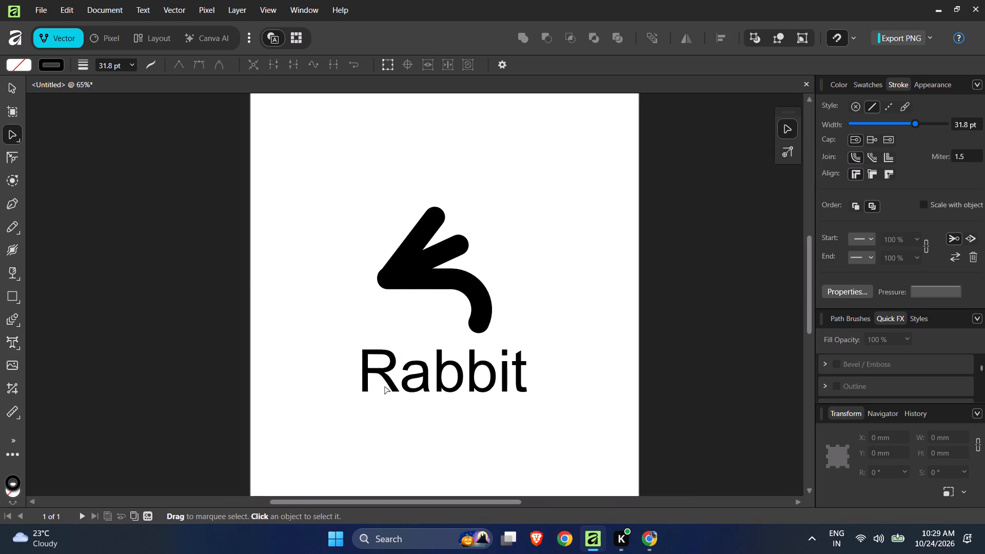
{"action": "left_click", "coordinate": [460, 382]}
{"action": "double_click", "coordinate": [460, 382]}
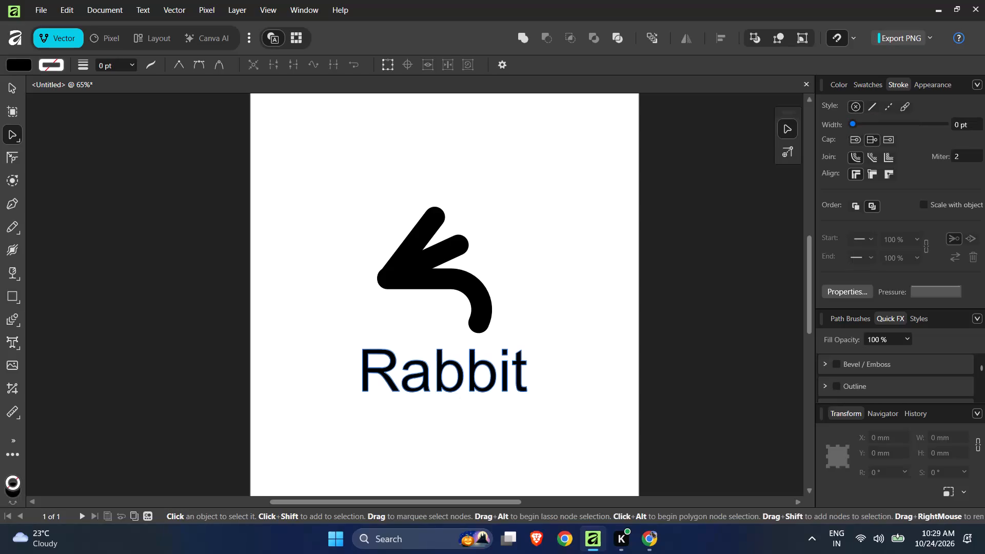
{"action": "key", "text": "Right"}
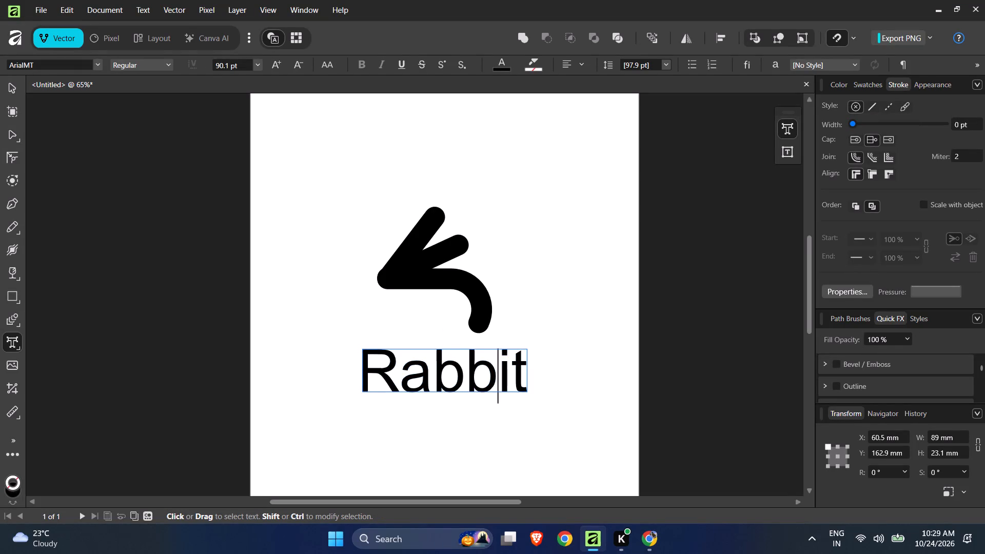
{"action": "key", "text": "Right"}
{"action": "key", "text": "Right"}
{"action": "key", "text": "space"}
{"action": "type", "text": "Ar"}
{"action": "type", "text": "row"}
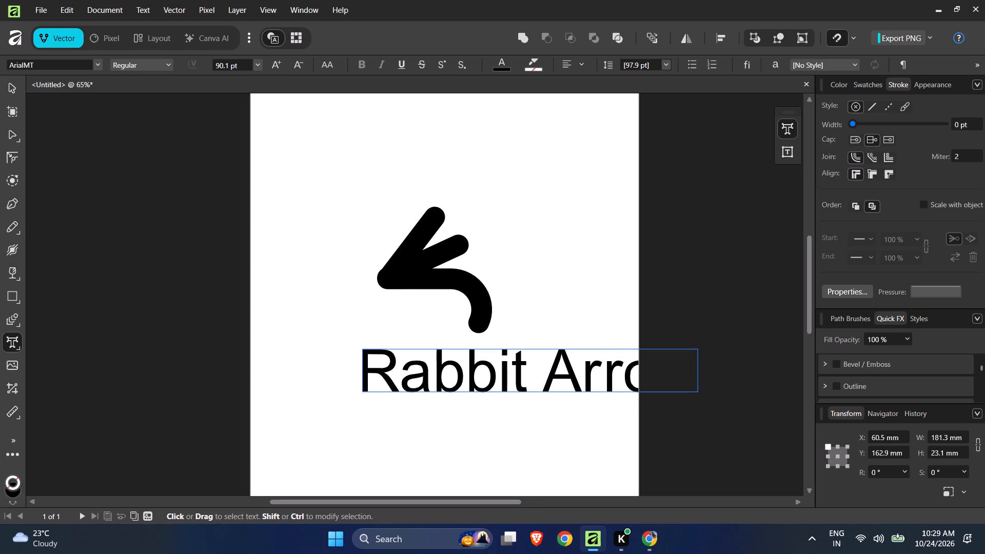
Replace the space between "Rabbit" and "Arrow" with a line break so "Arrow" sits on a second line.
{"action": "key", "text": "ctrl+a"}
{"action": "key", "text": "Left"}
{"action": "key", "text": "Left"}
{"action": "key", "text": "Right"}
{"action": "key", "text": "Right"}
{"action": "key", "text": "Right"}
{"action": "key", "text": "Right"}
{"action": "key", "text": "Right"}
{"action": "key", "text": "Right"}
{"action": "key", "text": "shift+Right"}
{"action": "key", "text": "Return"}
Centre-align both lines of the "Rabbit Arrow" text.
{"action": "key", "text": "ctrl+a"}
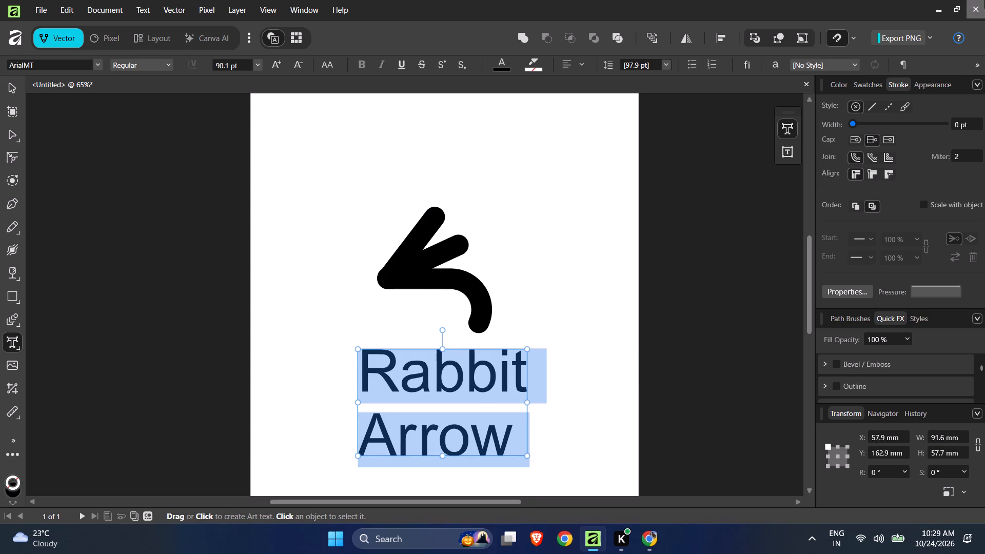
{"action": "left_click", "coordinate": [564, 62]}
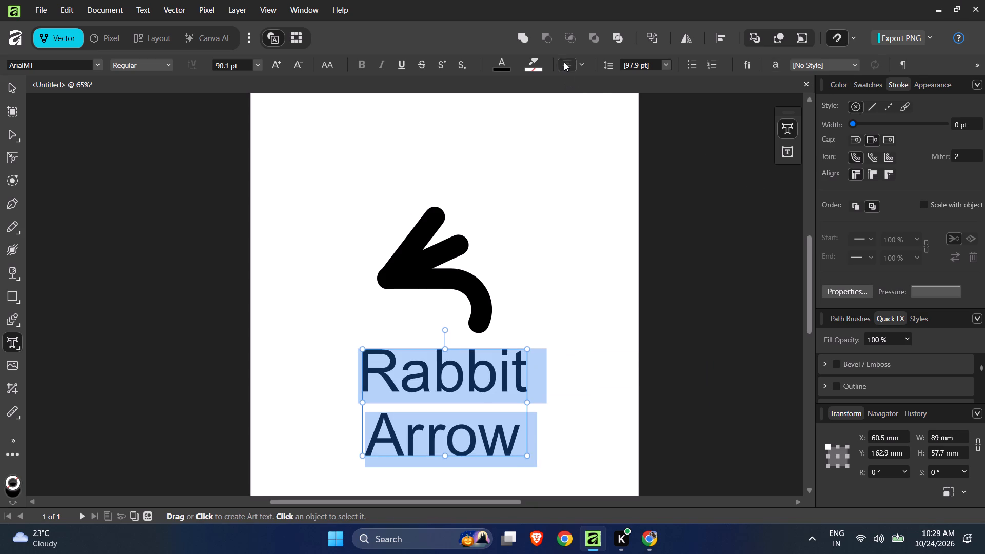
{"action": "left_click", "coordinate": [445, 442]}
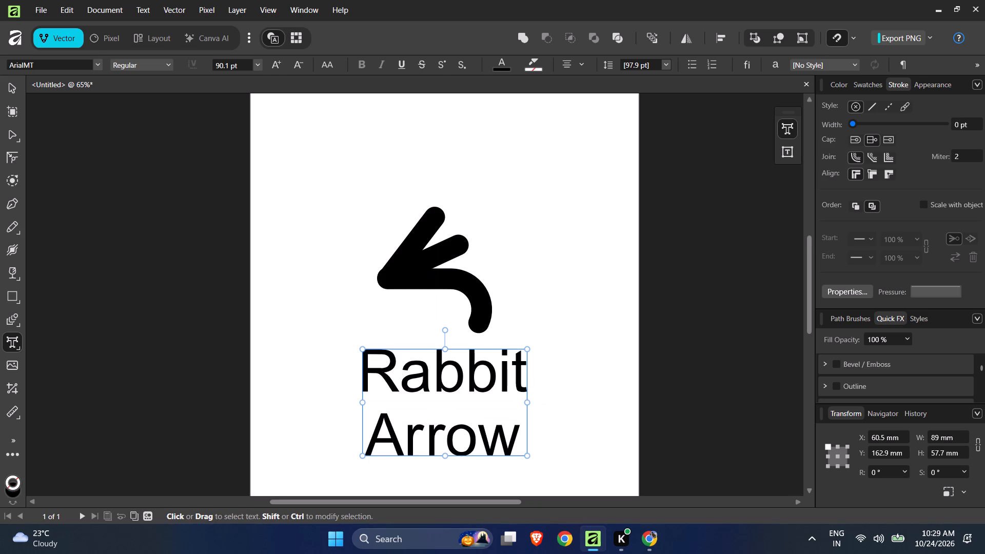
Set the font of the word "Arrow" to Bebas Neue.
{"action": "left_click_drag", "start_coordinate": [373, 429], "coordinate": [420, 432]}
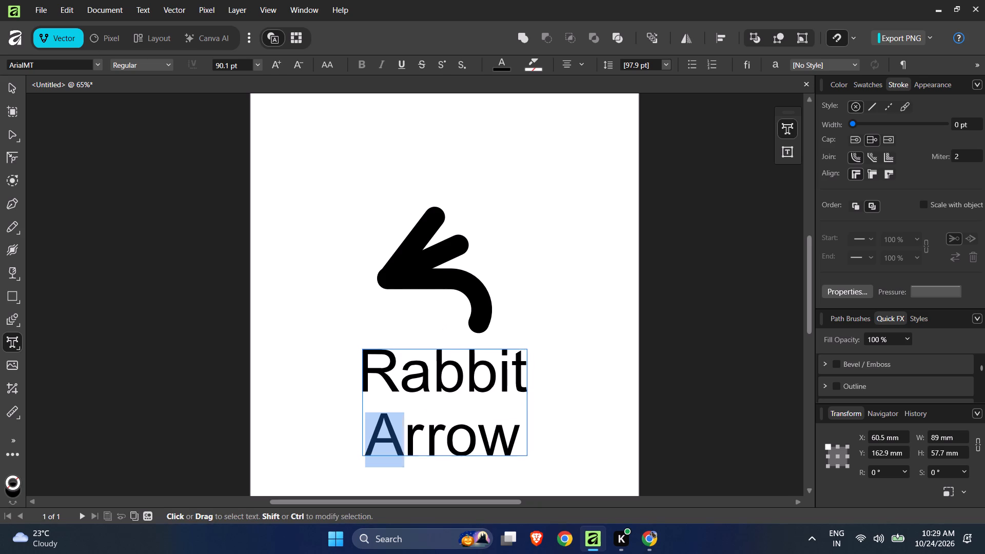
{"action": "left_click_drag", "start_coordinate": [420, 432], "coordinate": [550, 450]}
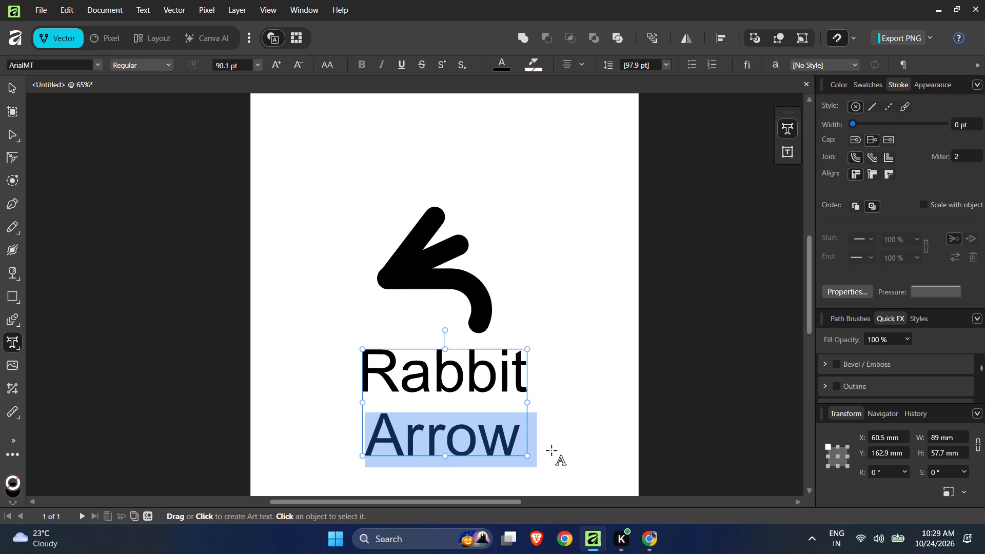
{"action": "left_click", "coordinate": [69, 63]}
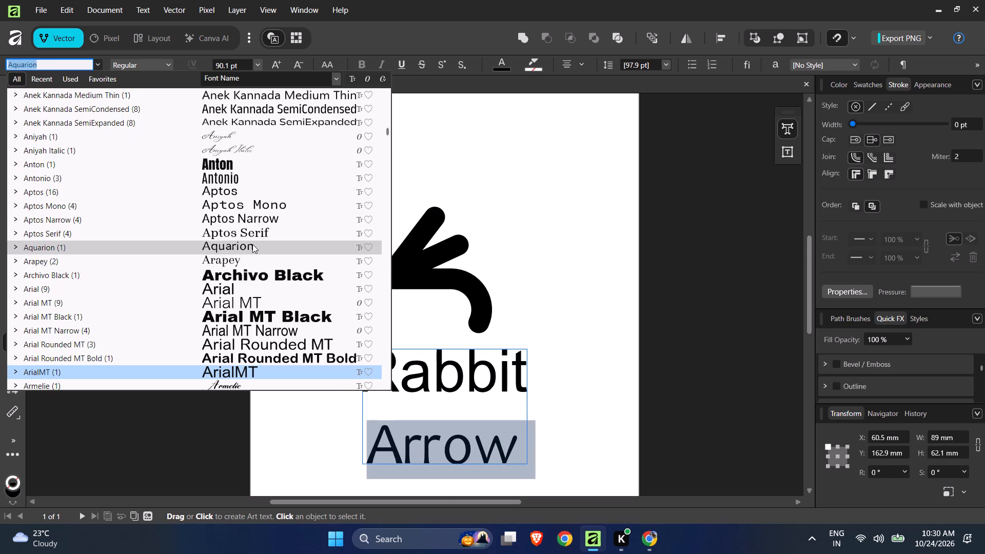
{"action": "scroll", "coordinate": [252, 244], "scroll_direction": "down", "scroll_amount": 6}
{"action": "scroll", "coordinate": [252, 289], "scroll_direction": "down", "scroll_amount": 2}
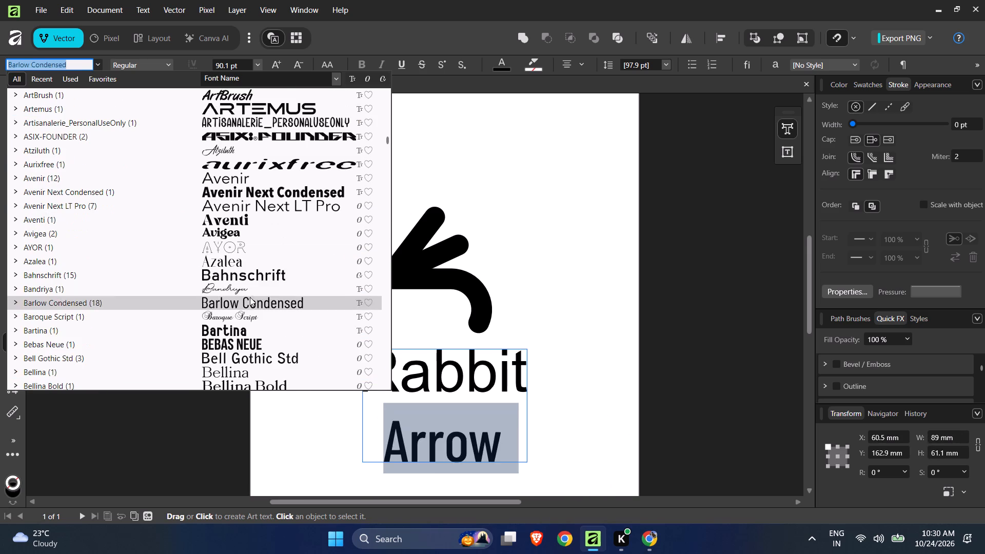
{"action": "left_click", "coordinate": [245, 338]}
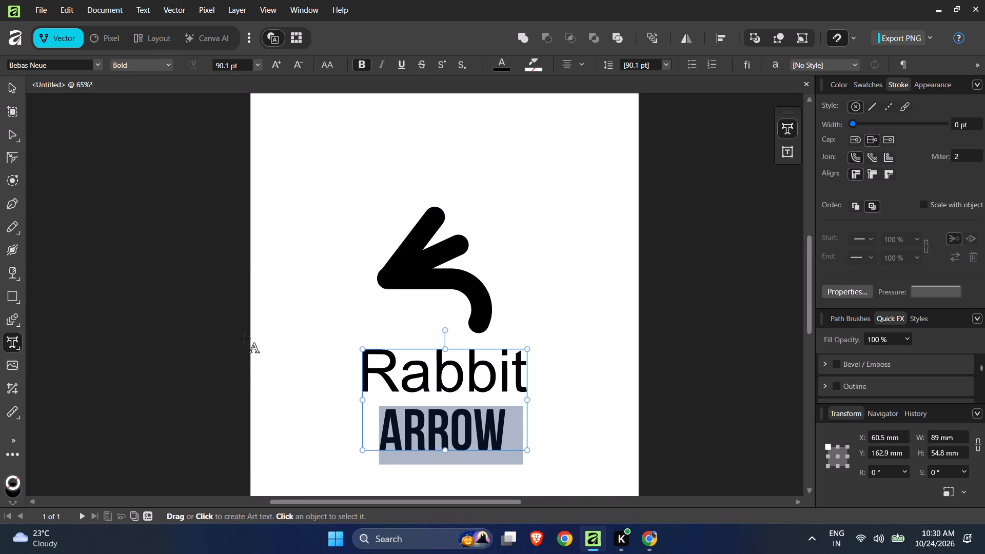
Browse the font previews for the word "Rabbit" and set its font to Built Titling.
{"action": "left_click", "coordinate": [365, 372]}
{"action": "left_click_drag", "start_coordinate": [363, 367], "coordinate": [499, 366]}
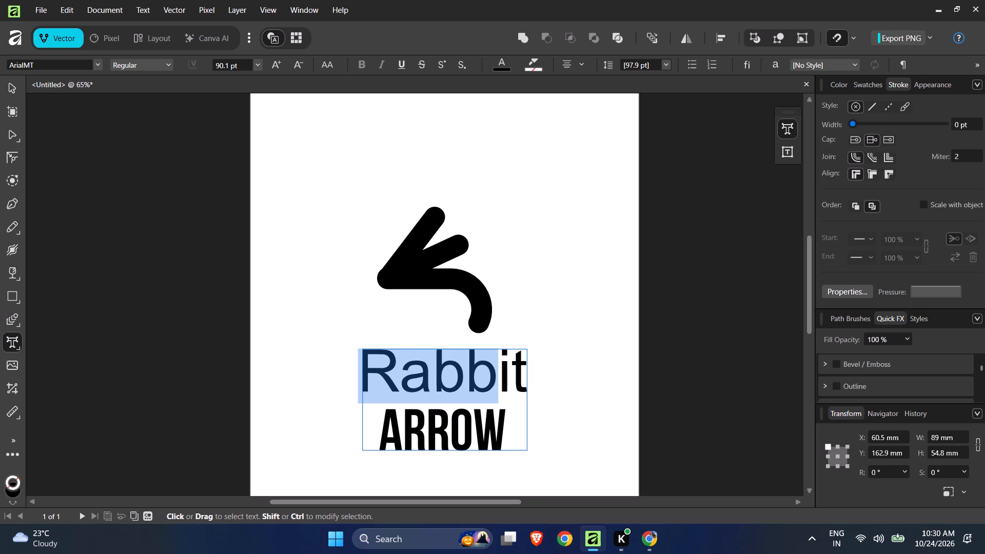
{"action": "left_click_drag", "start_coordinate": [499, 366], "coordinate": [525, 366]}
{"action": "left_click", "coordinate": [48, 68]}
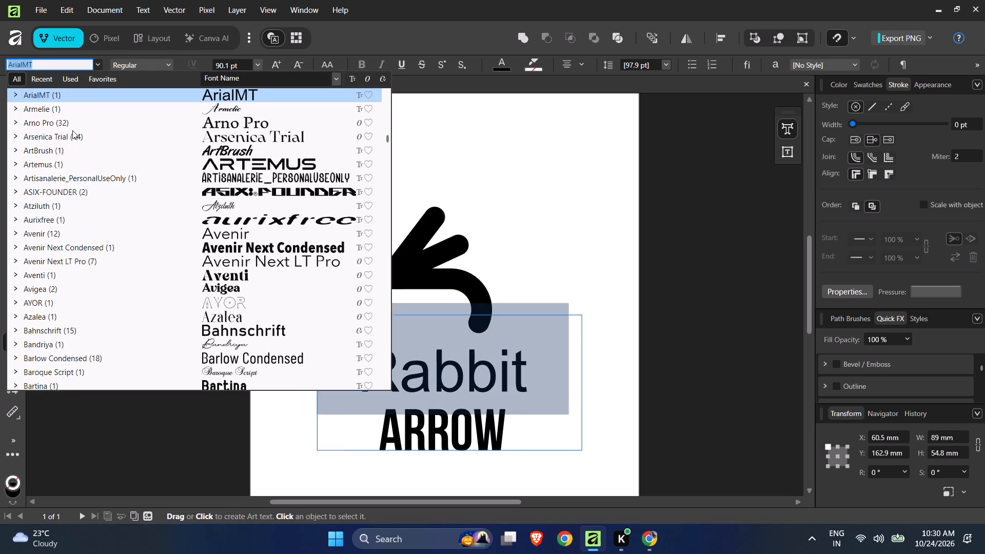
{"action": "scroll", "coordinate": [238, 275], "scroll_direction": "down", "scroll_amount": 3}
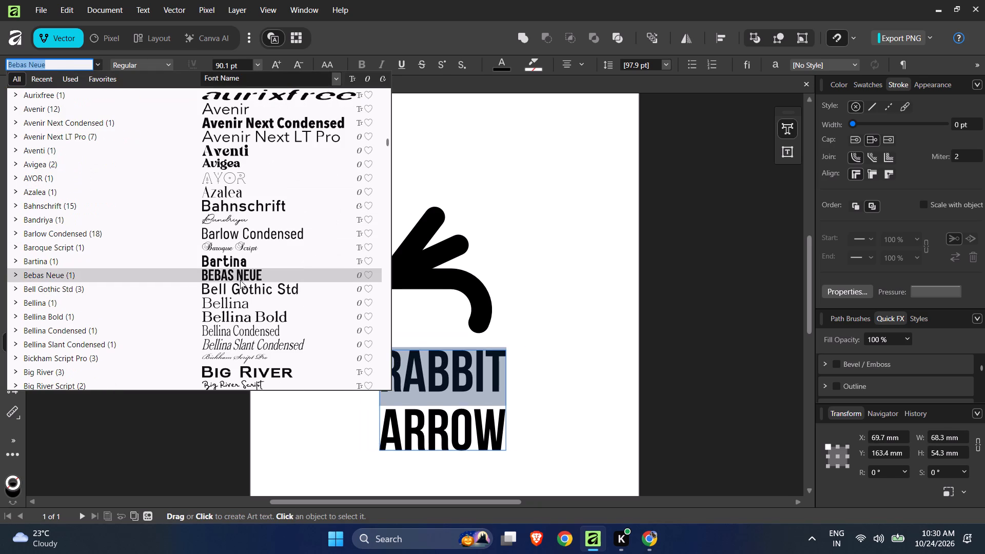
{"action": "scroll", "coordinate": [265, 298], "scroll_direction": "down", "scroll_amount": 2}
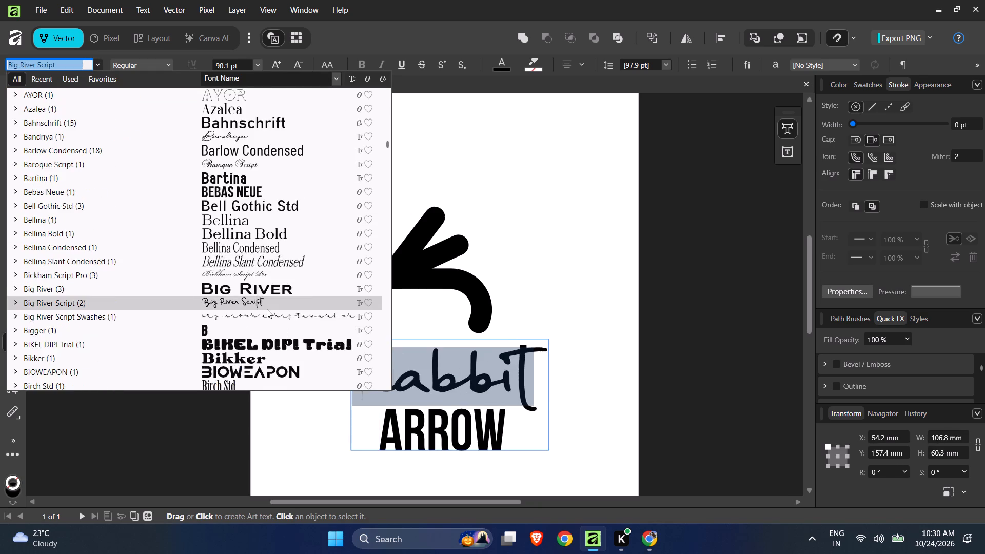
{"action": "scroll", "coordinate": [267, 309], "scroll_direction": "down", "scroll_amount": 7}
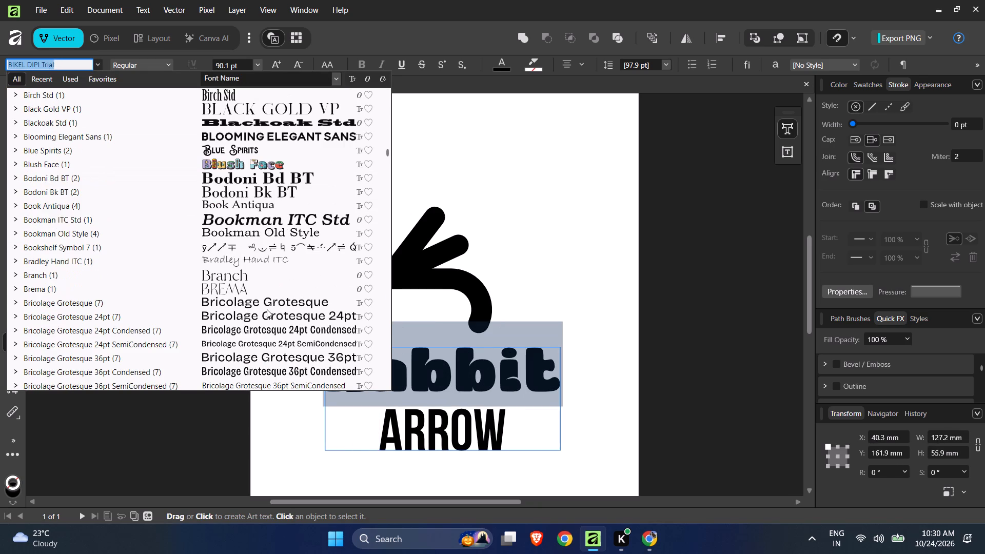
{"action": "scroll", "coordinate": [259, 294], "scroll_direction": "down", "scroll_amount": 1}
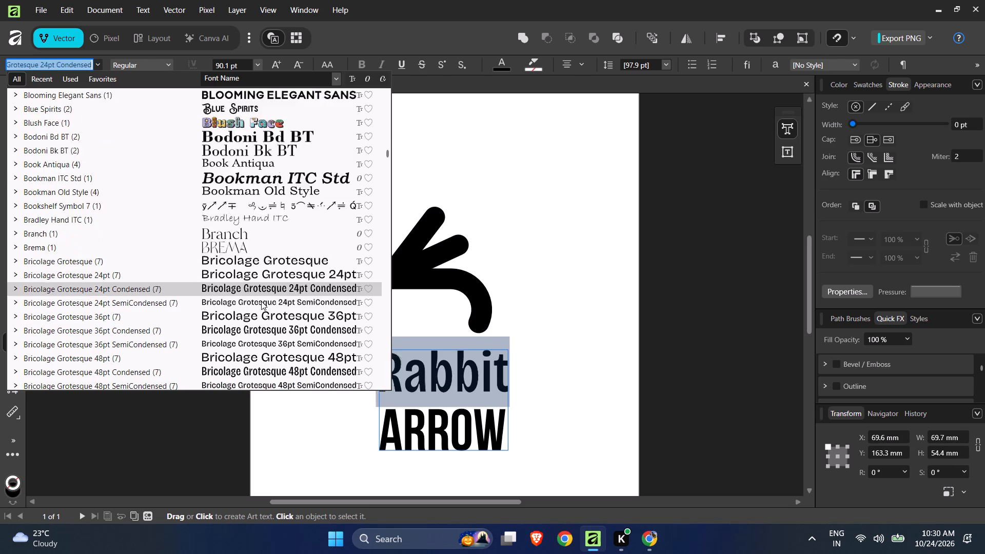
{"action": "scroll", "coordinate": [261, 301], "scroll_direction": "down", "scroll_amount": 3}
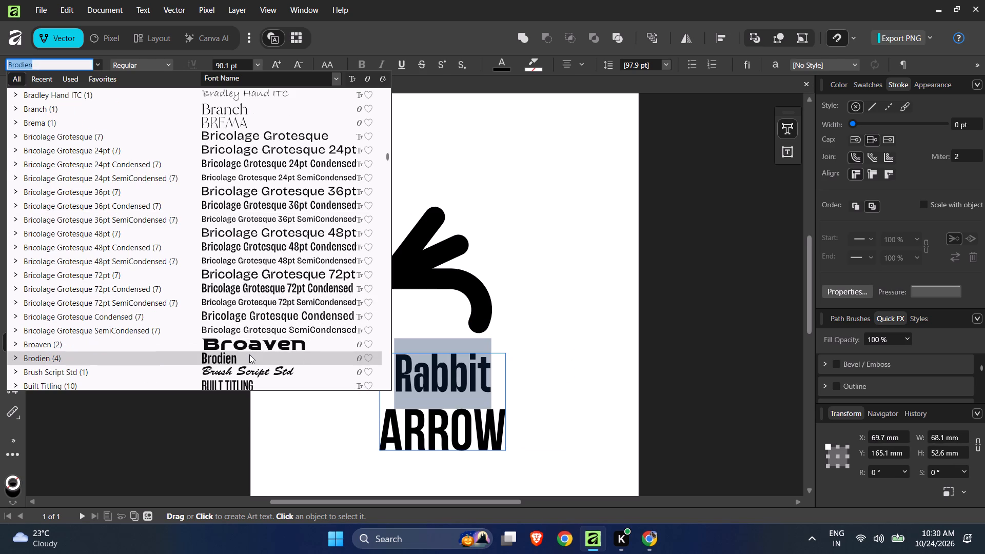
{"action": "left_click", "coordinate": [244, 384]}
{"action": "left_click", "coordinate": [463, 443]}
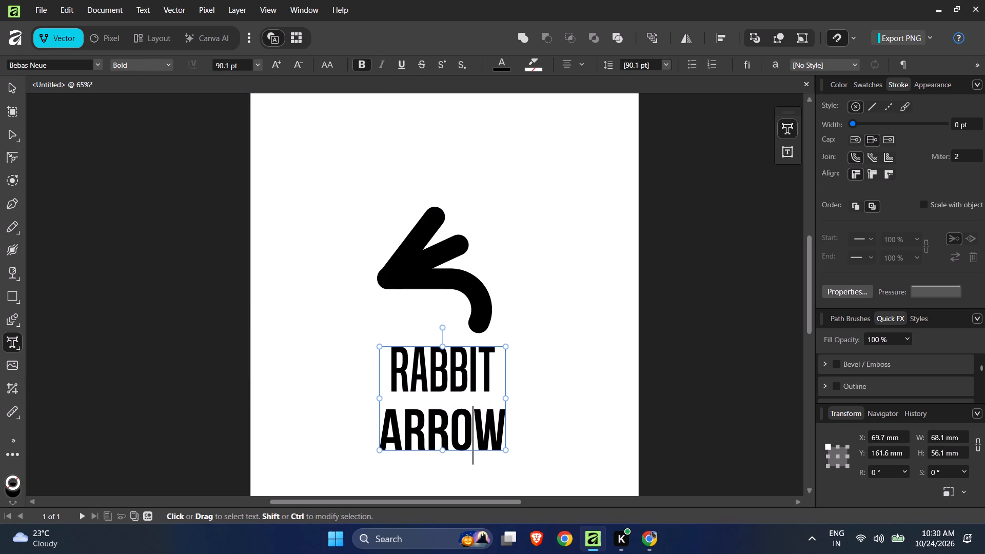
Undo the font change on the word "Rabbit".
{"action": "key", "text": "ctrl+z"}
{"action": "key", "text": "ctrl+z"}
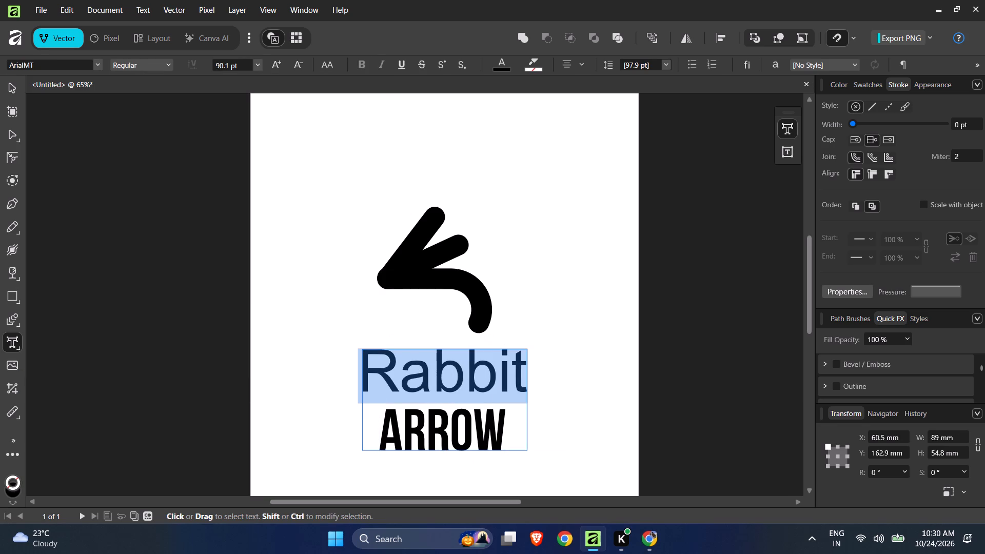
Set the font of both lines, "Rabbit" and "Arrow", to Calibri.
{"action": "left_click", "coordinate": [406, 426]}
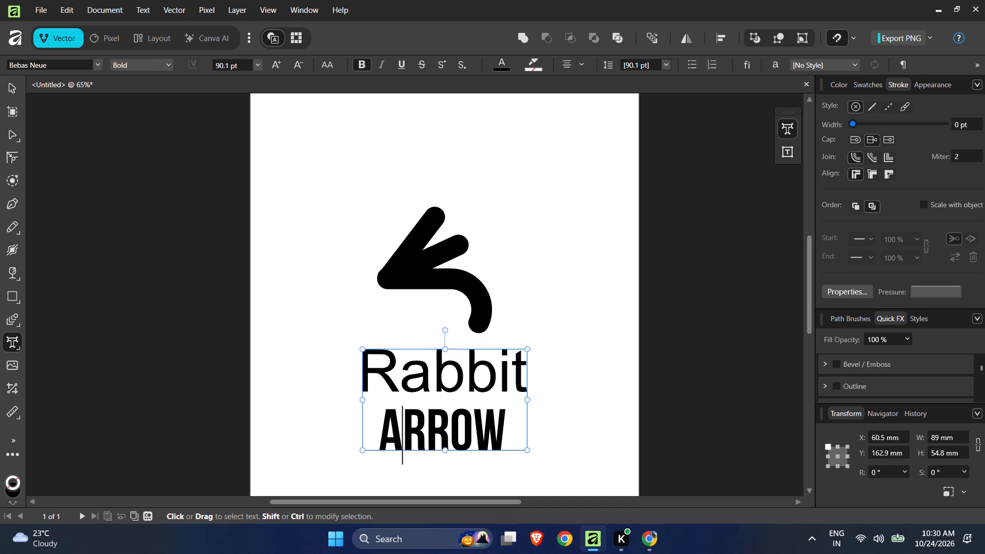
{"action": "key", "text": "ctrl+a"}
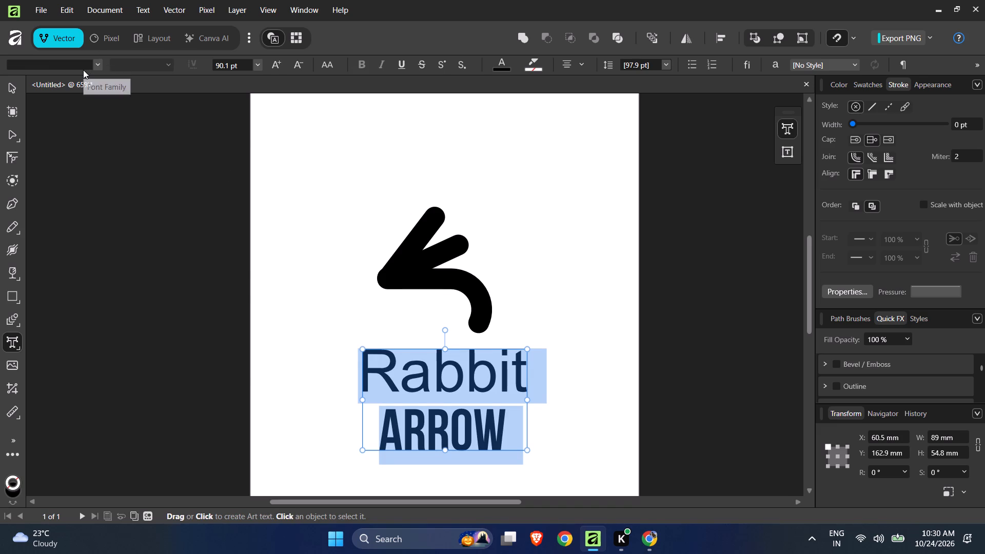
{"action": "left_click", "coordinate": [83, 70]}
{"action": "scroll", "coordinate": [270, 233], "scroll_direction": "down", "scroll_amount": 3}
{"action": "scroll", "coordinate": [338, 328], "scroll_direction": "down", "scroll_amount": 4}
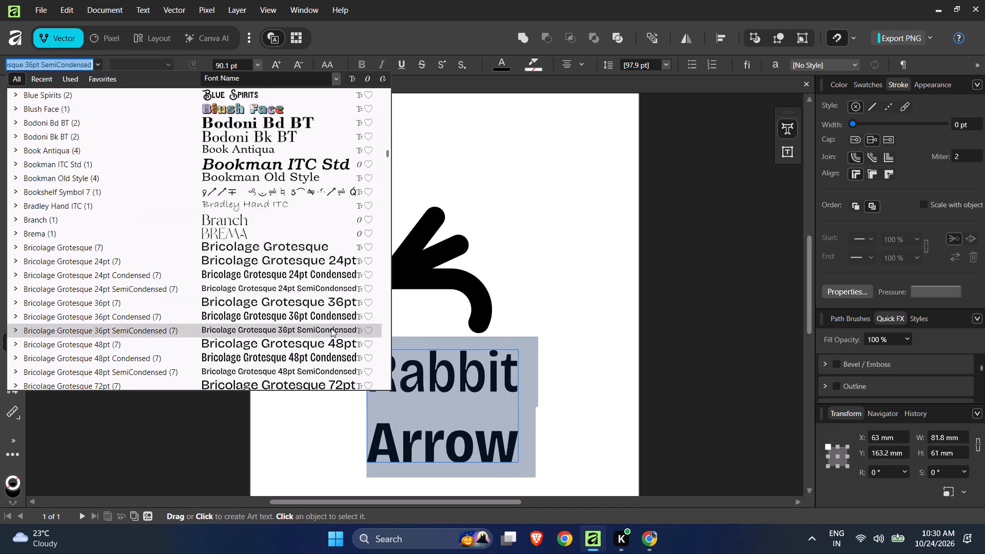
{"action": "scroll", "coordinate": [331, 328], "scroll_direction": "down", "scroll_amount": 6}
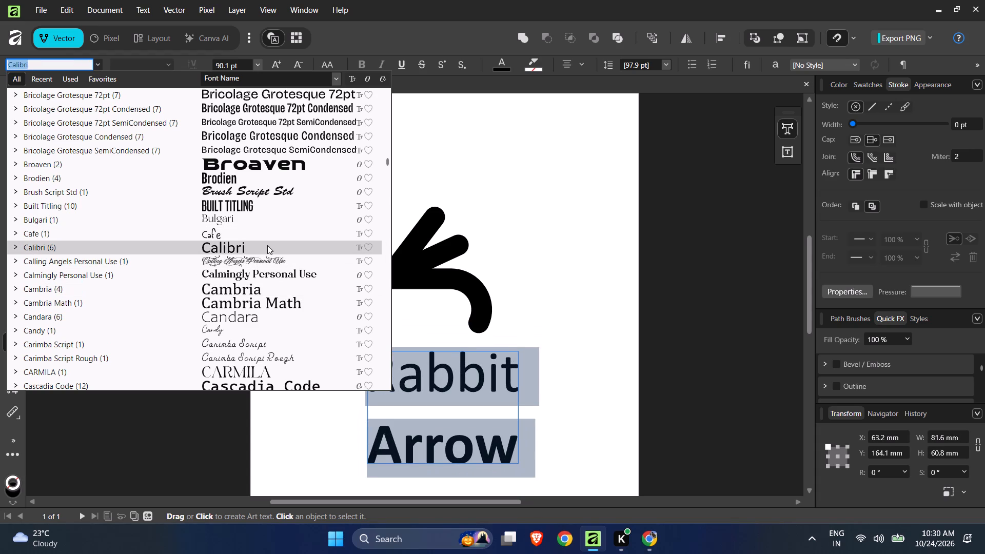
{"action": "left_click", "coordinate": [267, 245]}
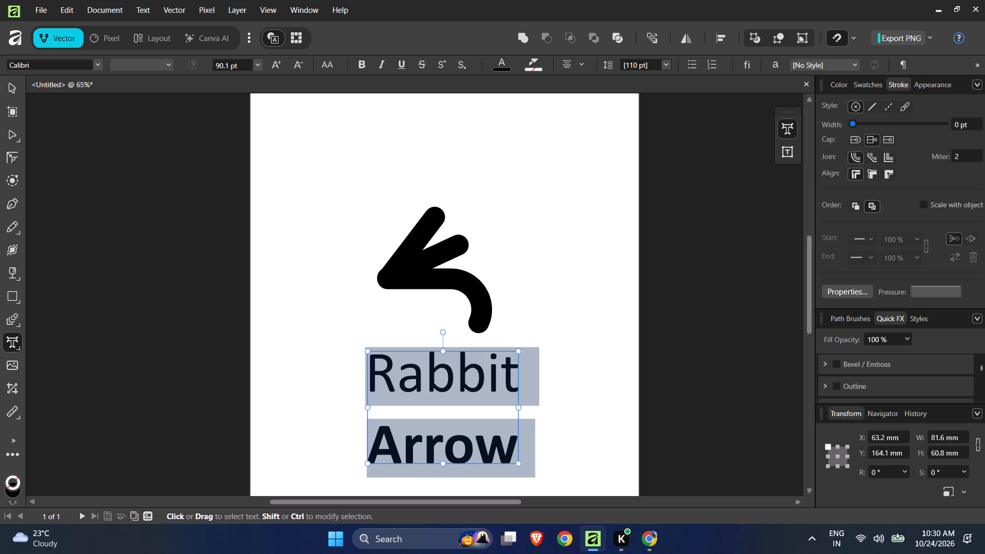
Cut the word "Rabbit" and delete its empty line so only "Arrow" stays in the text object, and deselect it.
{"action": "left_click", "coordinate": [459, 395]}
{"action": "left_click_drag", "start_coordinate": [516, 378], "coordinate": [355, 379]}
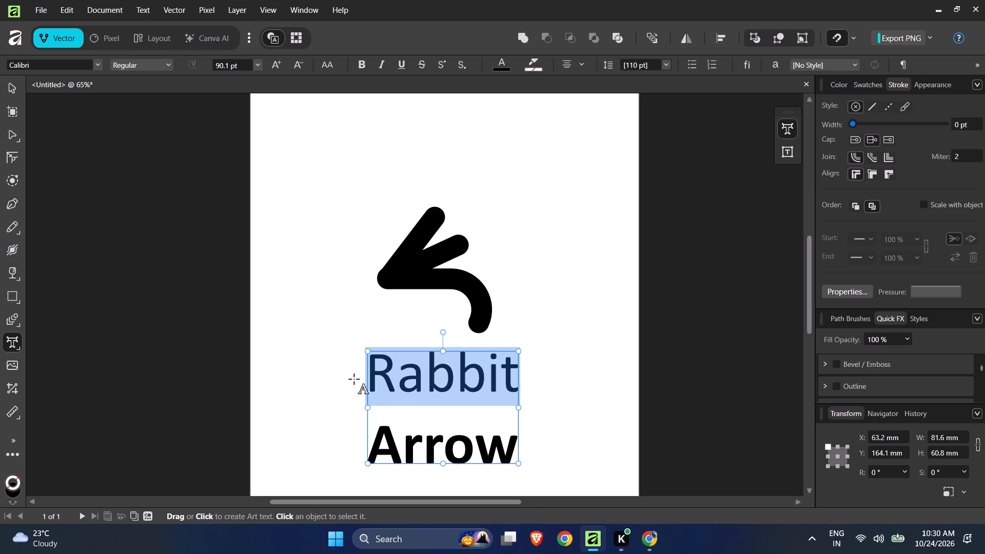
{"action": "key", "text": "ctrl+x"}
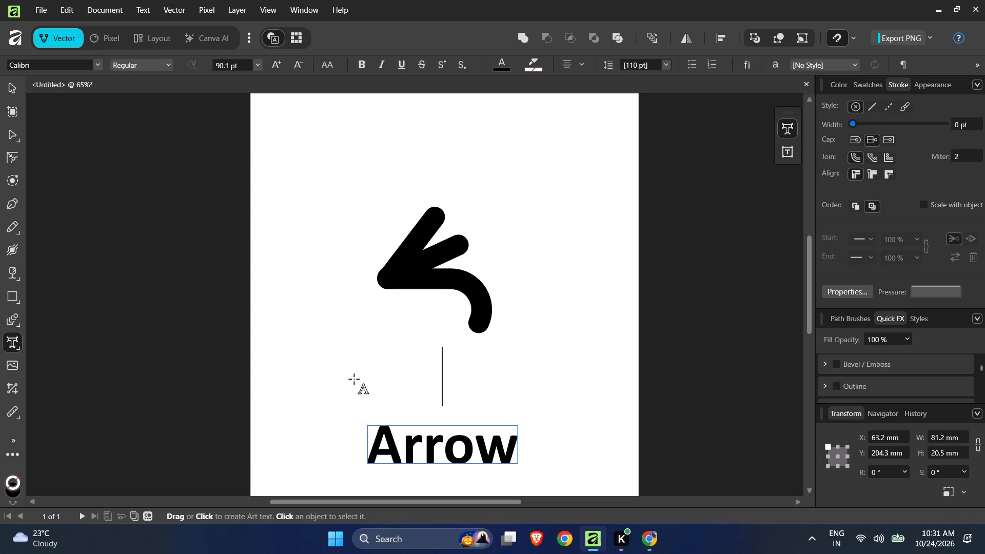
{"action": "key", "text": "shift+Right"}
{"action": "key", "text": "BackSpace"}
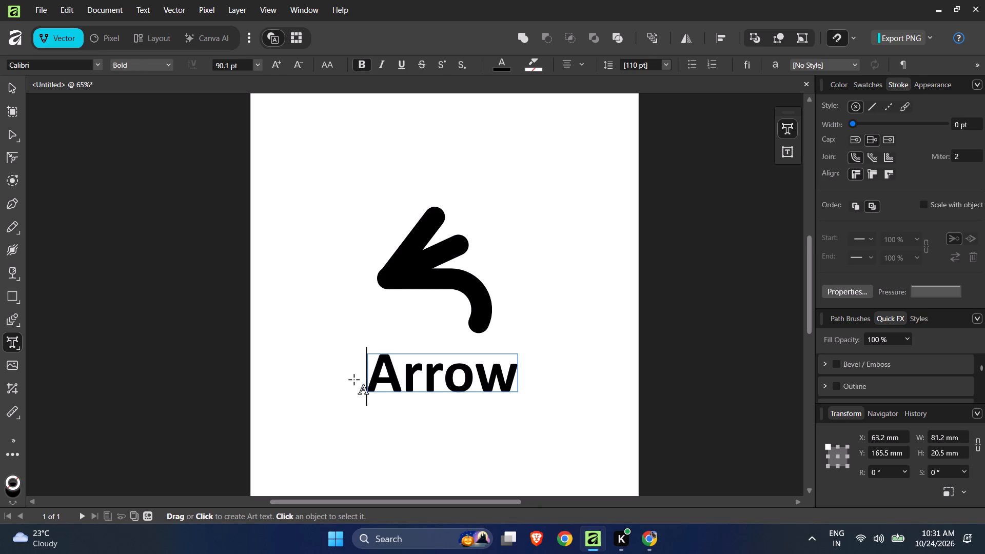
{"action": "left_click", "coordinate": [11, 93]}
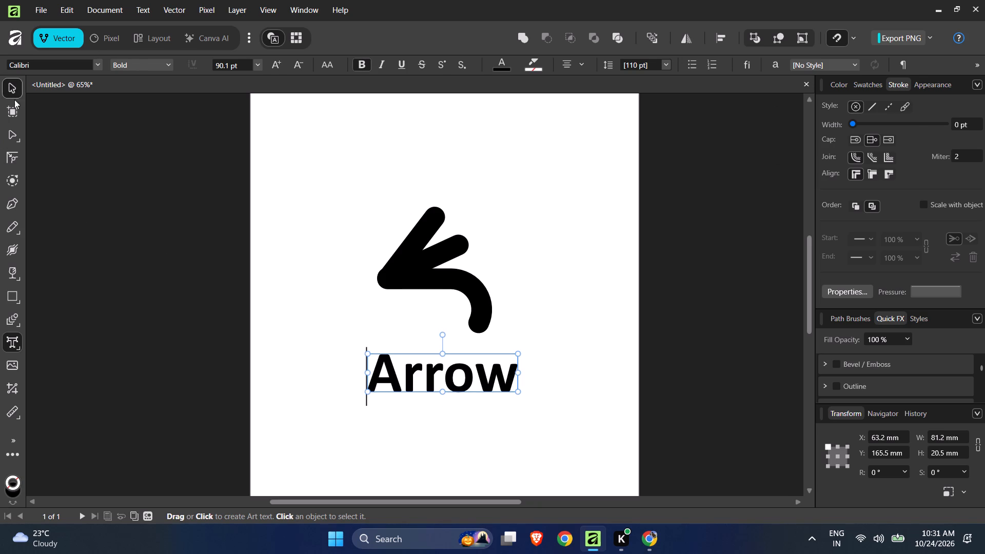
{"action": "left_click", "coordinate": [204, 191]}
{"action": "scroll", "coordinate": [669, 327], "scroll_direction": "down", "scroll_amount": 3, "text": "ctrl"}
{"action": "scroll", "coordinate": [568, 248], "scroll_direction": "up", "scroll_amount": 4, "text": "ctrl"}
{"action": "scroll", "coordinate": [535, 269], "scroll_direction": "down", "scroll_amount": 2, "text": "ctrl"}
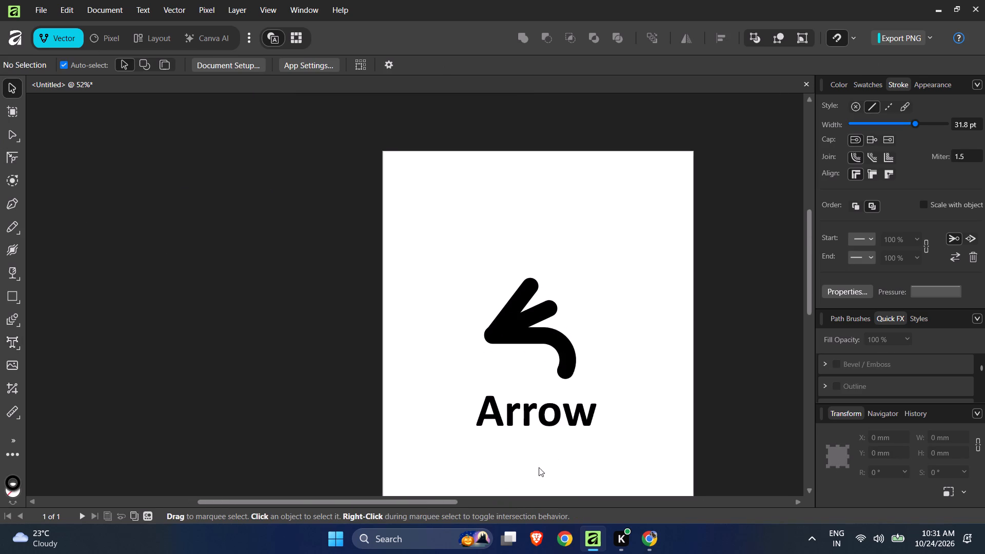
Move the word "Arrow" so it sits under the mark's horizontal stroke, just inside the curved tail.
{"action": "scroll", "coordinate": [540, 476], "scroll_direction": "up", "scroll_amount": 2, "text": "ctrl"}
{"action": "left_click", "coordinate": [566, 393]}
{"action": "left_click_drag", "start_coordinate": [566, 393], "coordinate": [468, 342]}
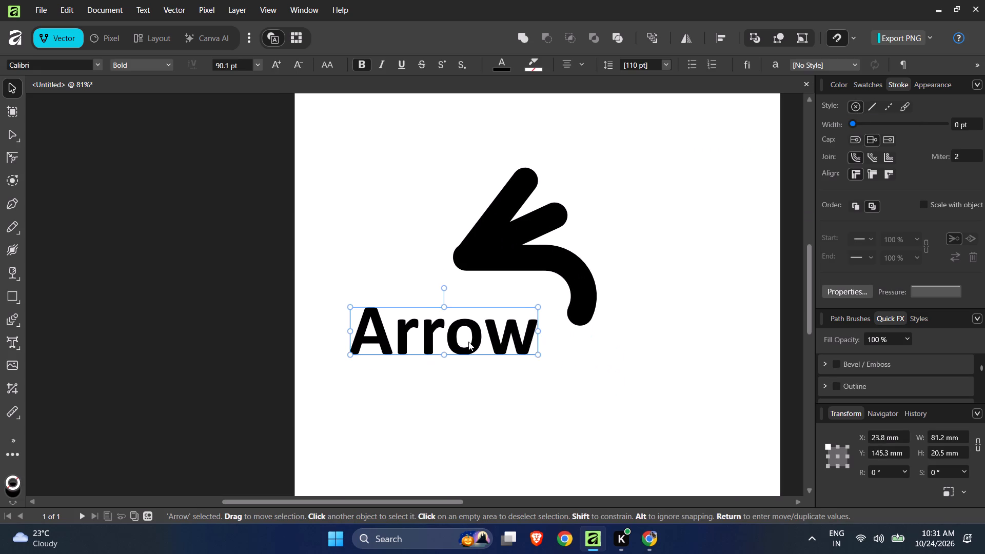
{"action": "left_click_drag", "start_coordinate": [468, 342], "coordinate": [487, 321]}
{"action": "left_click", "coordinate": [626, 386]}
{"action": "scroll", "coordinate": [625, 404], "scroll_direction": "down", "scroll_amount": 3, "text": "ctrl"}
{"action": "scroll", "coordinate": [565, 333], "scroll_direction": "up", "scroll_amount": 5, "text": "ctrl"}
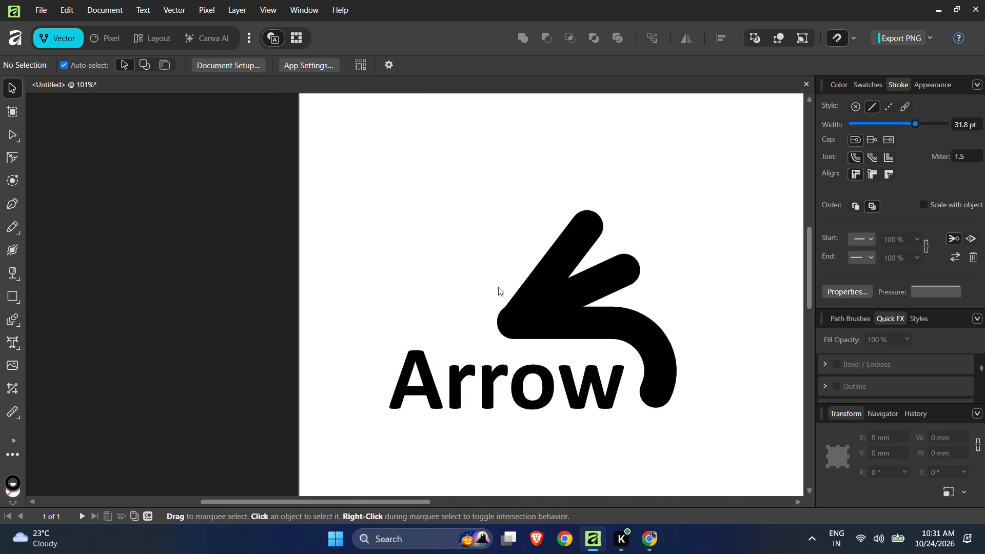
Shift the ear line's lower endpoint slightly so its rounded end blends into the mark's pointed tip.
{"action": "scroll", "coordinate": [498, 287], "scroll_direction": "up", "scroll_amount": 2, "text": "ctrl"}
{"action": "left_click", "coordinate": [528, 343]}
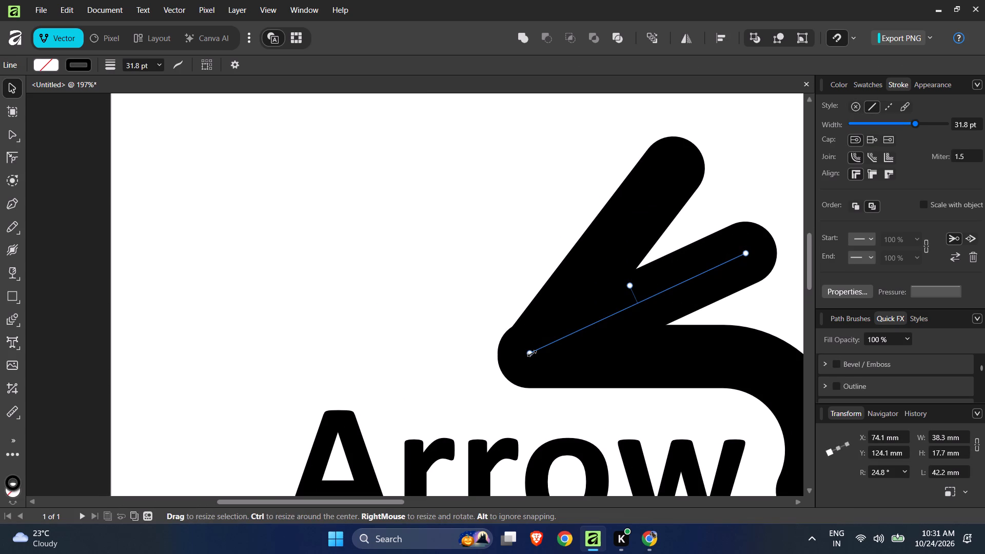
{"action": "left_click_drag", "start_coordinate": [532, 353], "coordinate": [539, 342]}
{"action": "left_click", "coordinate": [251, 278]}
{"action": "scroll", "coordinate": [250, 278], "scroll_direction": "down", "scroll_amount": 3, "text": "ctrl"}
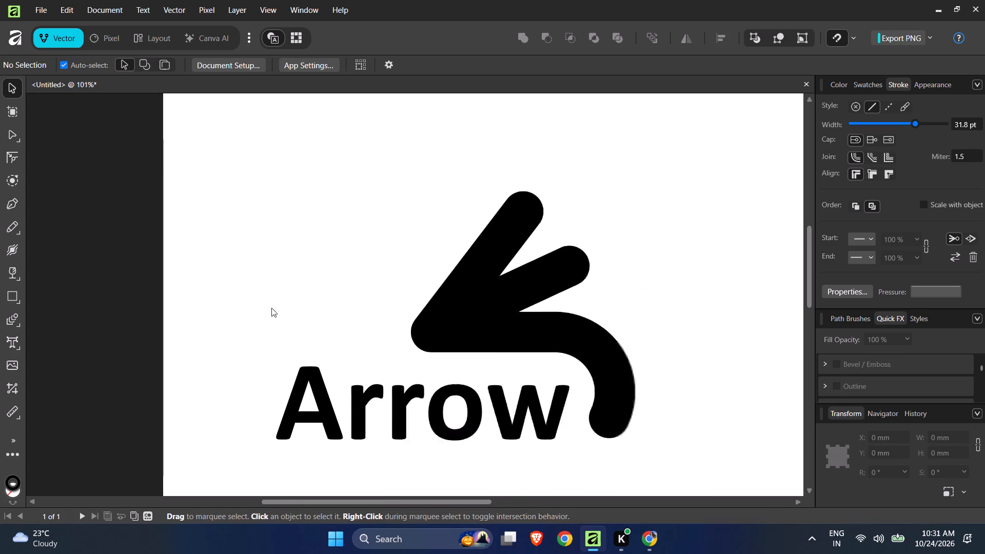
{"action": "scroll", "coordinate": [271, 308], "scroll_direction": "down", "scroll_amount": 1, "text": "ctrl"}
{"action": "scroll", "coordinate": [271, 302], "scroll_direction": "up", "scroll_amount": 1, "text": "ctrl"}
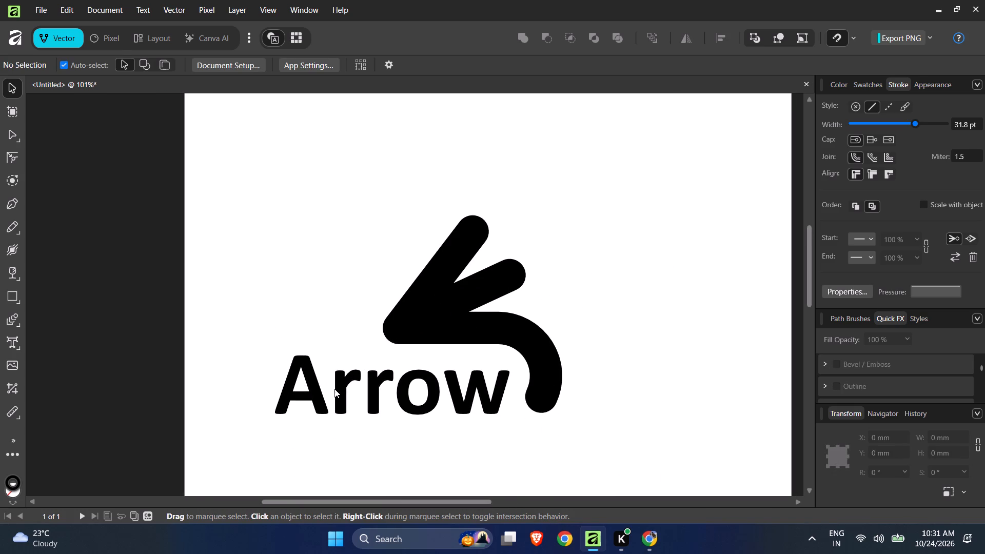
Duplicate the word "Arrow" above the original and change the copy's text to "rabbit".
{"action": "left_click", "coordinate": [336, 393]}
{"action": "left_click_drag", "start_coordinate": [341, 399], "coordinate": [290, 215], "text": "alt"}
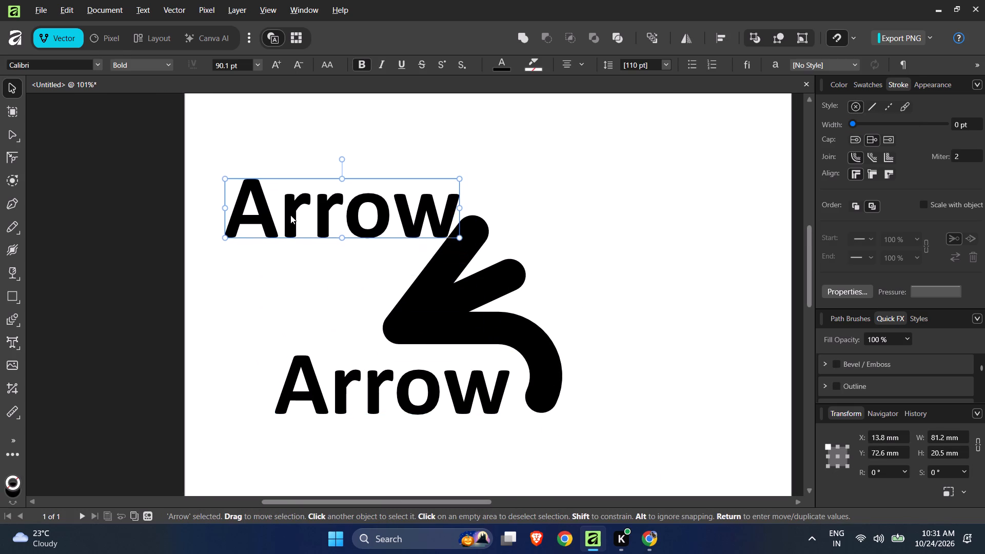
{"action": "left_click_drag", "start_coordinate": [290, 215], "coordinate": [290, 213], "text": "alt"}
{"action": "double_click", "coordinate": [290, 213]}
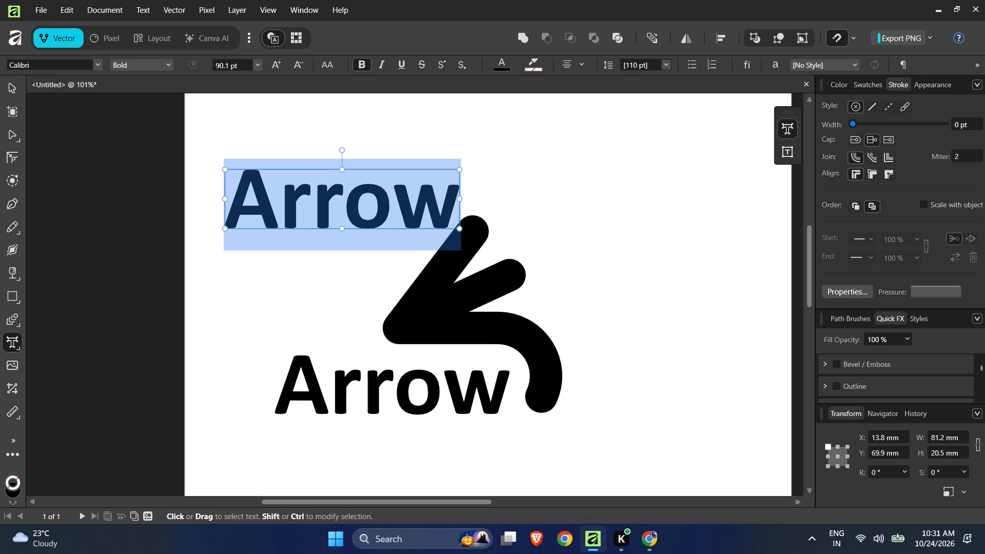
{"action": "type", "text": "ra"}
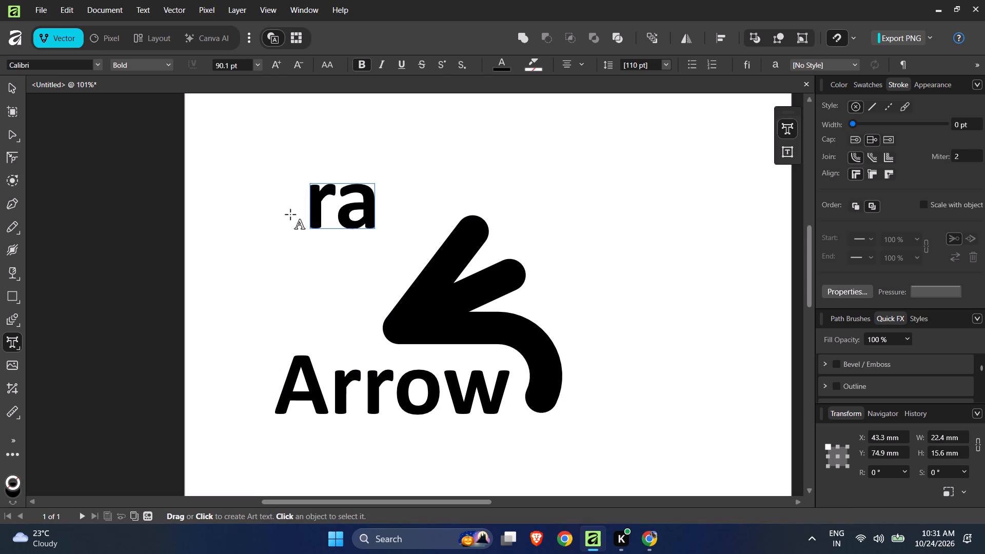
{"action": "type", "text": "bbit"}
Reduce the font size of the word "rabbit" to 42 pt.
{"action": "key", "text": "ctrl+a"}
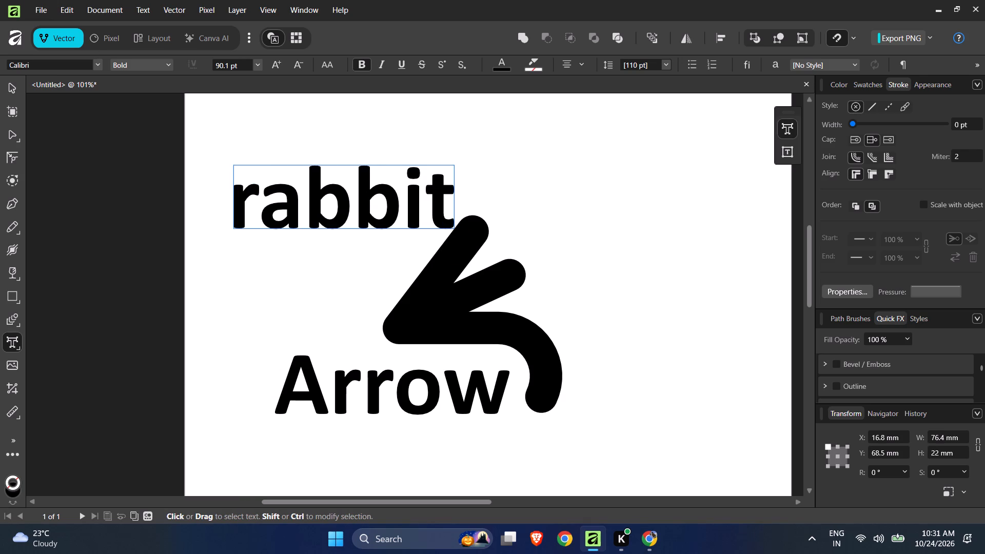
{"action": "key", "text": "ctrl+shift+comma"}
{"action": "key", "text": "ctrl+shift+comma"}
{"action": "key", "text": "ctrl+shift+comma"}
{"action": "key", "text": "ctrl+shift+comma"}
{"action": "key", "text": "ctrl+shift+comma"}
{"action": "key", "text": "ctrl+shift+comma"}
{"action": "key", "text": "ctrl+shift+comma"}
{"action": "key", "text": "ctrl+shift+comma"}
{"action": "key", "text": "ctrl+shift+comma"}
{"action": "key", "text": "ctrl+shift+comma"}
{"action": "key", "text": "ctrl+shift+comma"}
{"action": "key", "text": "ctrl+shift+comma"}
{"action": "key", "text": "ctrl+shift+comma"}
{"action": "key", "text": "ctrl+shift+comma"}
{"action": "key", "text": "ctrl+shift+comma"}
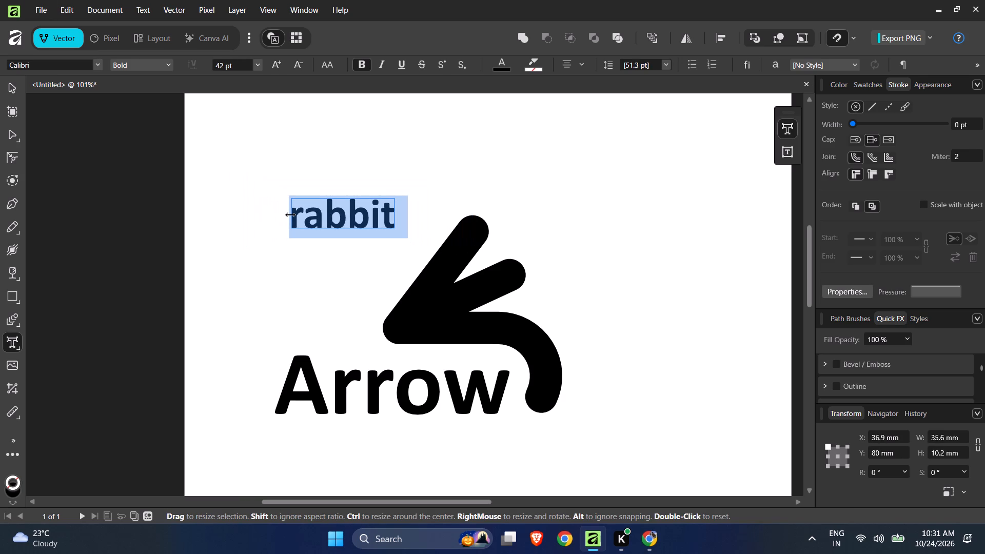
{"action": "left_click", "coordinate": [13, 83]}
{"action": "left_click", "coordinate": [328, 108]}
Move the word "rabbit" directly above "Arrow", aligned with its left edge and beside the mark's tip.
{"action": "left_click_drag", "start_coordinate": [373, 217], "coordinate": [355, 331]}
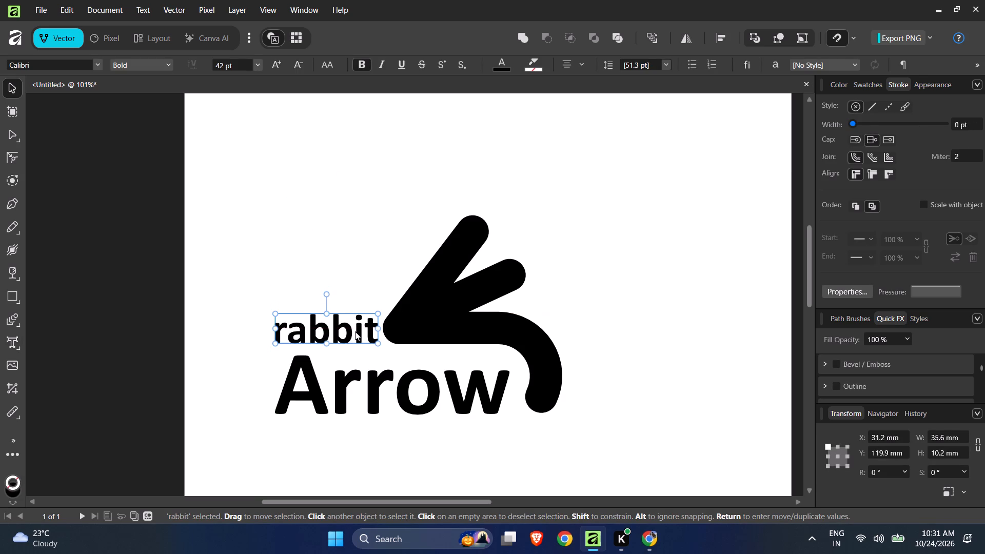
{"action": "scroll", "coordinate": [602, 298], "scroll_direction": "down", "scroll_amount": 5, "text": "ctrl"}
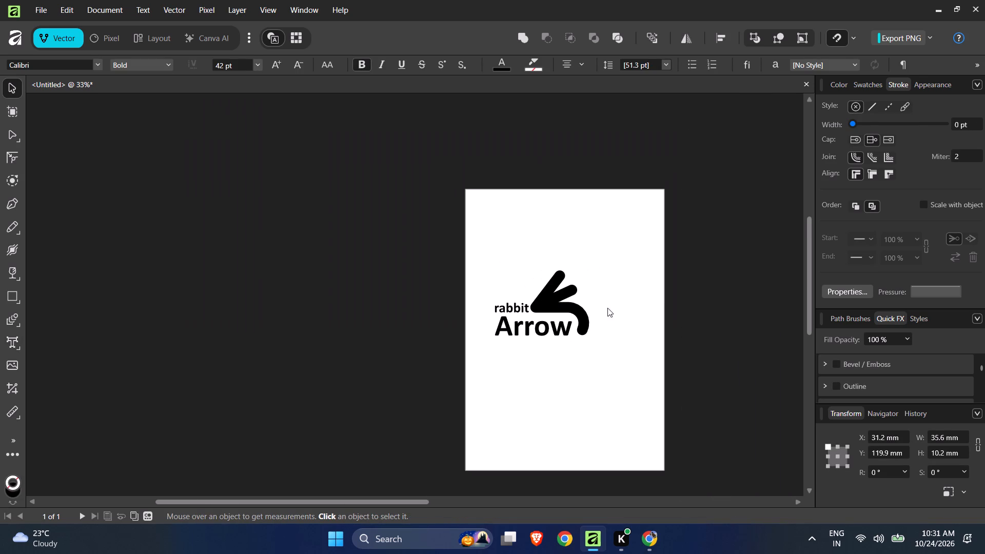
{"action": "left_click", "coordinate": [638, 346]}
{"action": "scroll", "coordinate": [623, 303], "scroll_direction": "up", "scroll_amount": 5, "text": "ctrl"}
Scale the word "rabbit" down to about 38.4 pt, leaving a gap before the mark's tip.
{"action": "left_click", "coordinate": [249, 329]}
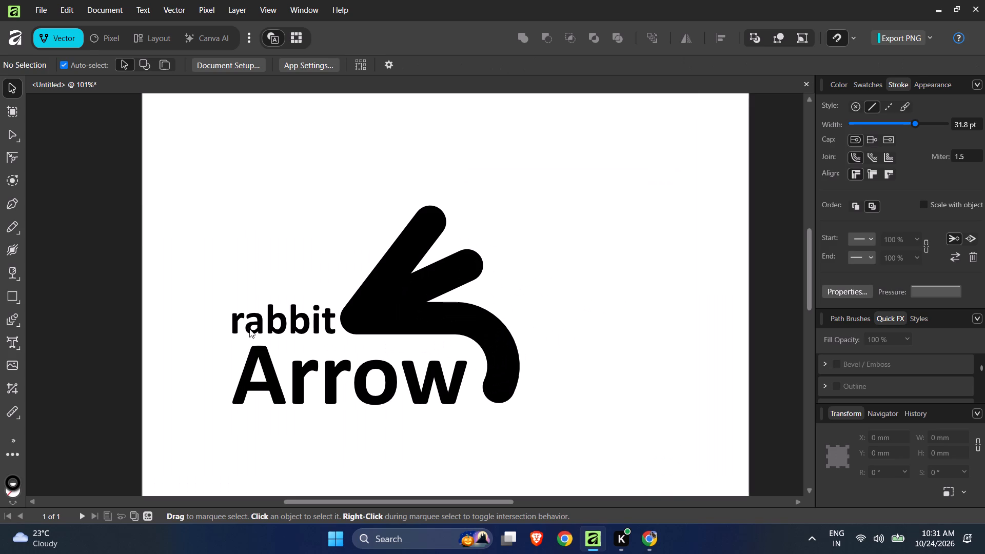
{"action": "scroll", "coordinate": [257, 324], "scroll_direction": "down", "scroll_amount": 2, "text": "ctrl"}
{"action": "scroll", "coordinate": [325, 329], "scroll_direction": "up", "scroll_amount": 5, "text": "ctrl"}
{"action": "left_click_drag", "start_coordinate": [269, 304], "coordinate": [252, 302]}
{"action": "left_click", "coordinate": [253, 229]}
{"action": "scroll", "coordinate": [703, 288], "scroll_direction": "down", "scroll_amount": 4, "text": "ctrl"}
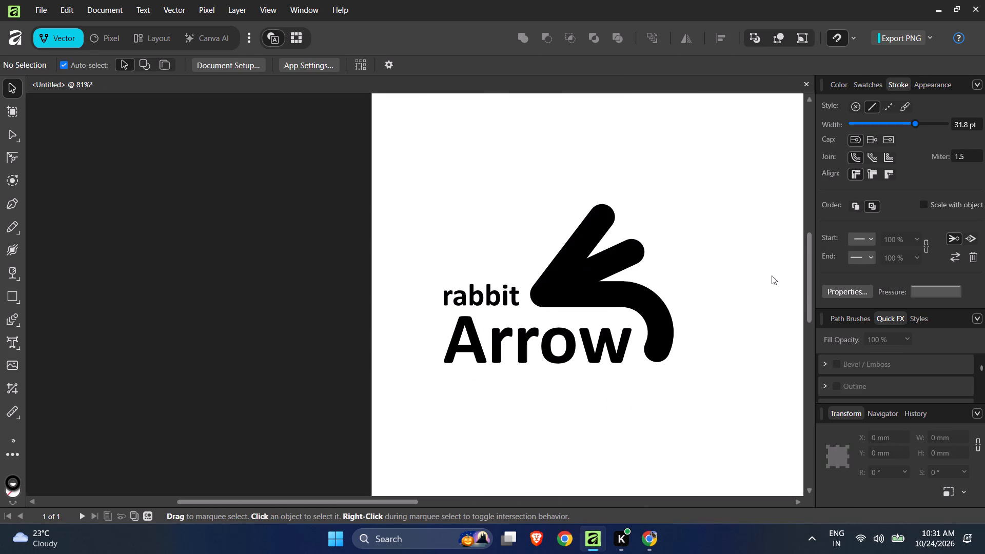
Replace the lowercase first letter of "rabbit" with a capital "R".
{"action": "scroll", "coordinate": [584, 278], "scroll_direction": "up", "scroll_amount": 4, "text": "ctrl"}
{"action": "double_click", "coordinate": [280, 303]}
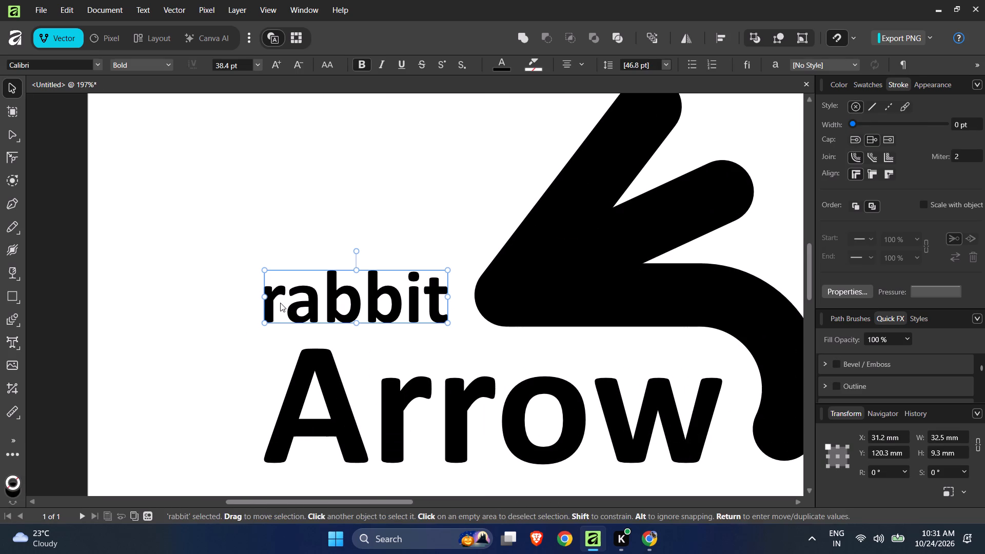
{"action": "left_click_drag", "start_coordinate": [282, 298], "coordinate": [268, 295]}
{"action": "key", "text": "shift+r"}
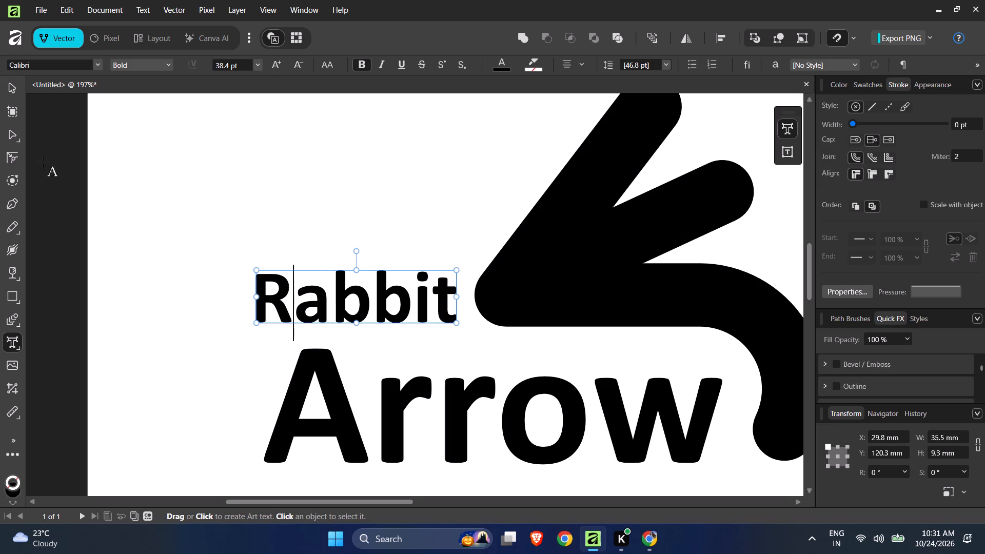
{"action": "left_click", "coordinate": [10, 87]}
{"action": "left_click", "coordinate": [401, 129]}
Scale the word "Rabbit" down slightly from its left side so it lines up with the left edge of "Arrow".
{"action": "left_click", "coordinate": [356, 281]}
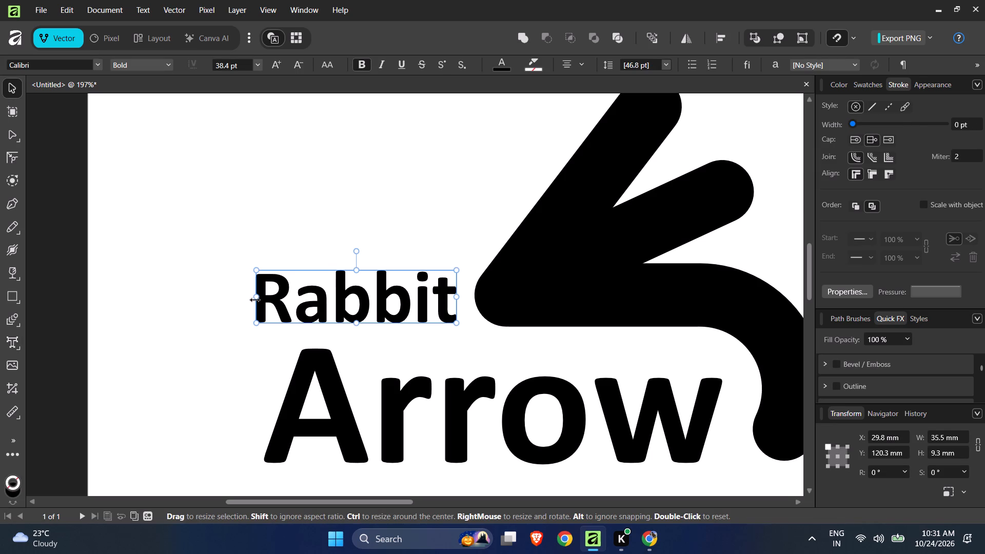
{"action": "left_click_drag", "start_coordinate": [255, 300], "coordinate": [264, 302]}
{"action": "left_click", "coordinate": [188, 274]}
{"action": "scroll", "coordinate": [188, 273], "scroll_direction": "down", "scroll_amount": 5, "text": "ctrl"}
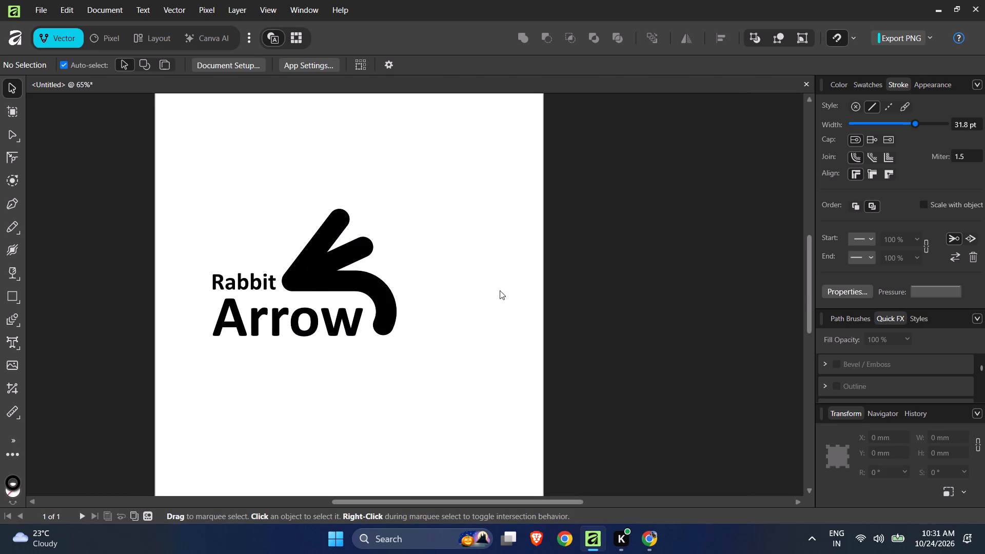
Select the mark, ear line and both words, and group them.
{"action": "scroll", "coordinate": [535, 299], "scroll_direction": "down", "scroll_amount": 3, "text": "ctrl"}
{"action": "left_click", "coordinate": [531, 349]}
{"action": "left_click_drag", "start_coordinate": [531, 360], "coordinate": [284, 234]}
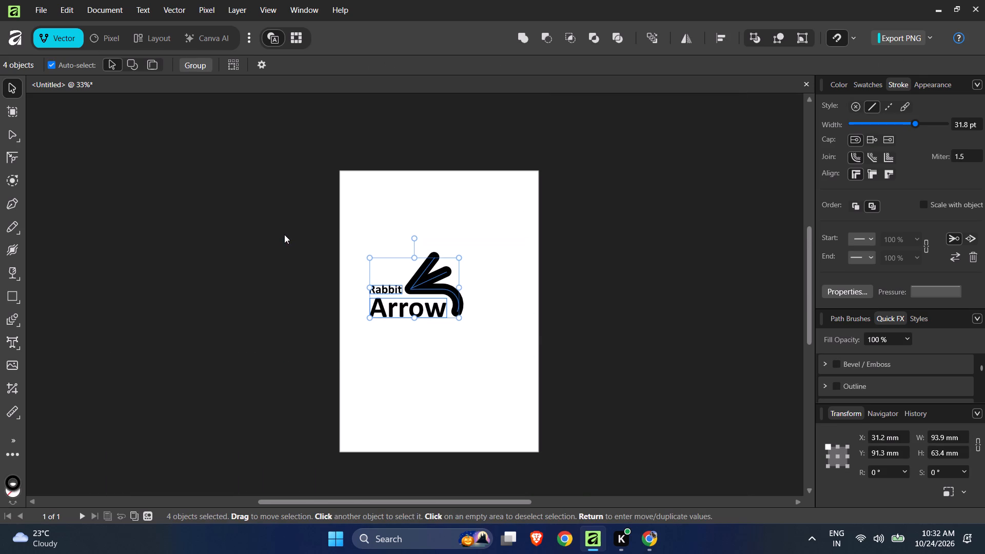
{"action": "key", "text": "ctrl+g"}
Move the logo group to the horizontal centre of the page, at about X 58 mm and Y 117 mm.
{"action": "left_click_drag", "start_coordinate": [438, 289], "coordinate": [478, 322]}
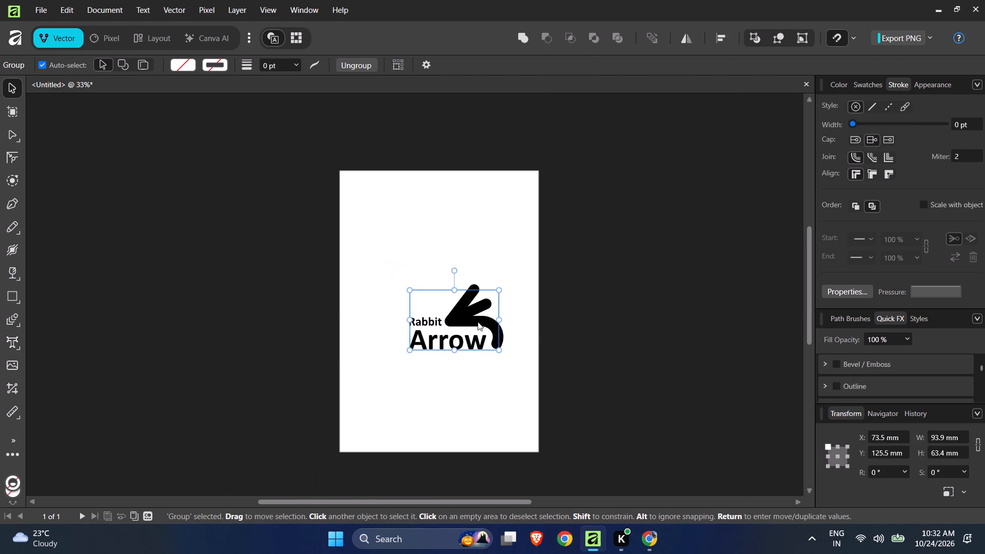
{"action": "left_click_drag", "start_coordinate": [478, 322], "coordinate": [459, 310]}
{"action": "left_click", "coordinate": [681, 273]}
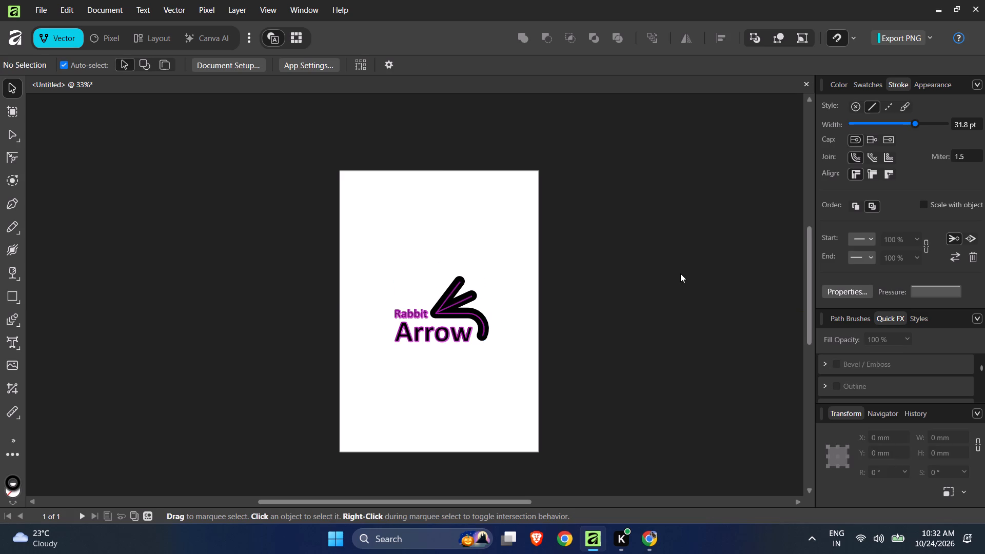
Select the whole logo and apply Group again.
{"action": "scroll", "coordinate": [378, 269], "scroll_direction": "down", "scroll_amount": 2, "text": "ctrl"}
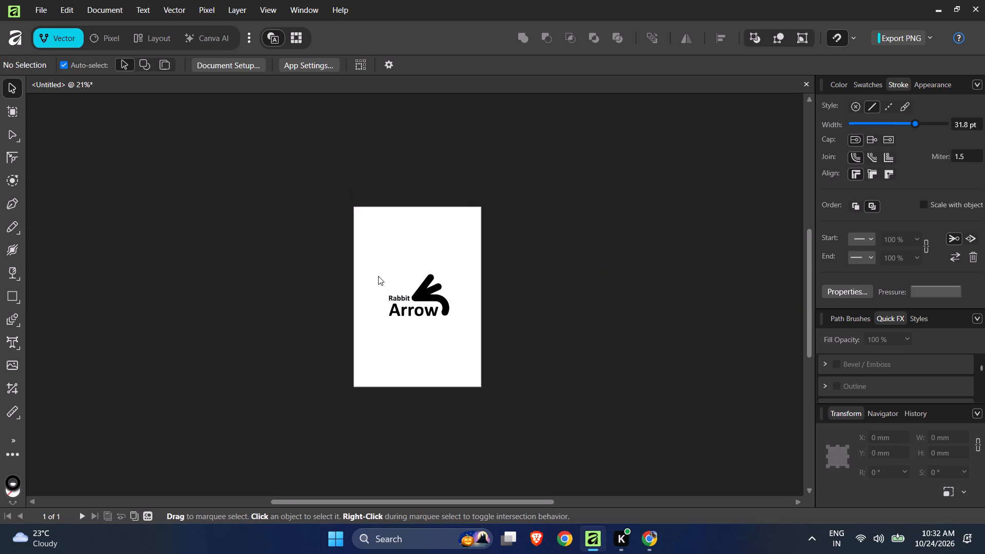
{"action": "scroll", "coordinate": [418, 348], "scroll_direction": "up", "scroll_amount": 5, "text": "ctrl"}
{"action": "scroll", "coordinate": [420, 352], "scroll_direction": "down", "scroll_amount": 3, "text": "ctrl"}
{"action": "scroll", "coordinate": [357, 248], "scroll_direction": "up", "scroll_amount": 2, "text": "ctrl"}
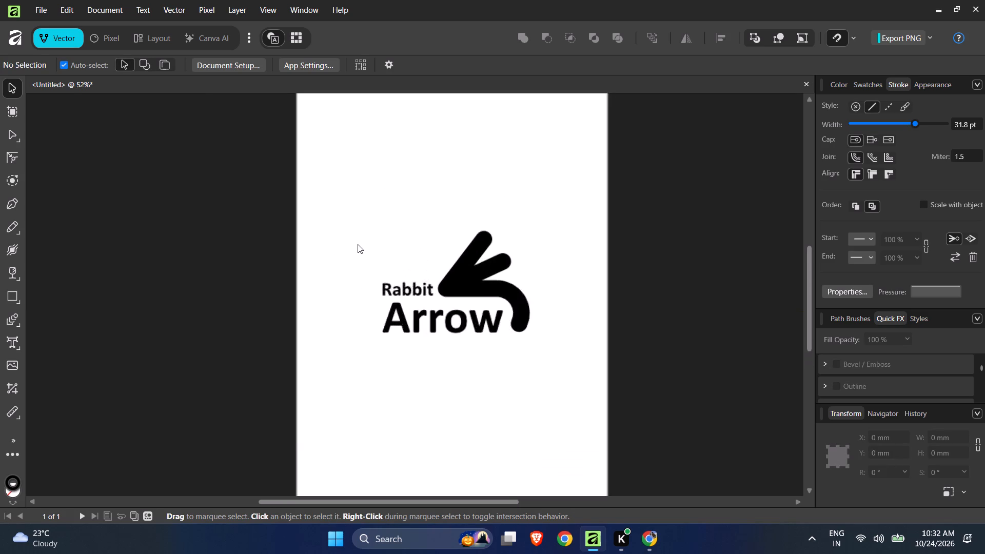
{"action": "scroll", "coordinate": [358, 244], "scroll_direction": "up", "scroll_amount": 2, "text": "ctrl"}
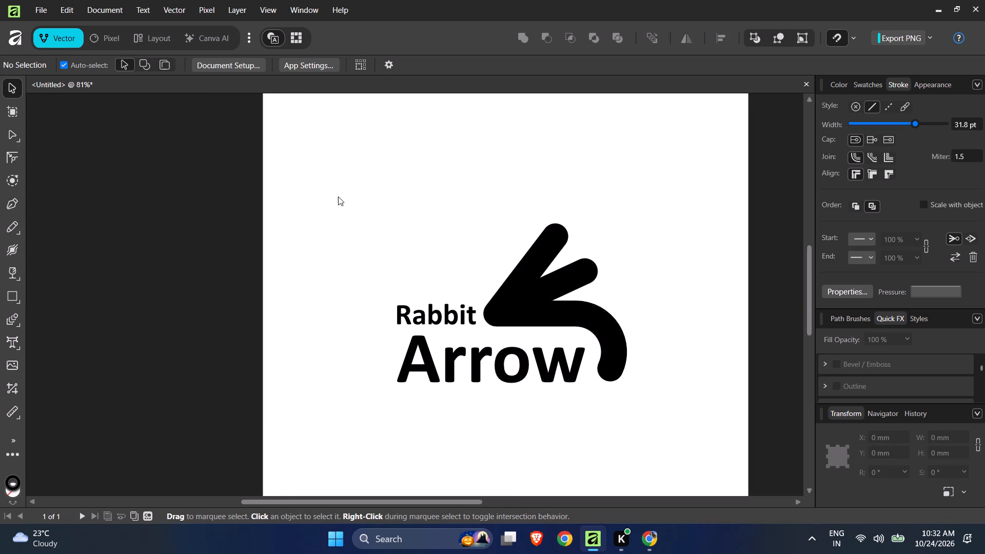
{"action": "left_click_drag", "start_coordinate": [338, 196], "coordinate": [671, 433]}
{"action": "left_click", "coordinate": [671, 433], "text": "ctrl"}
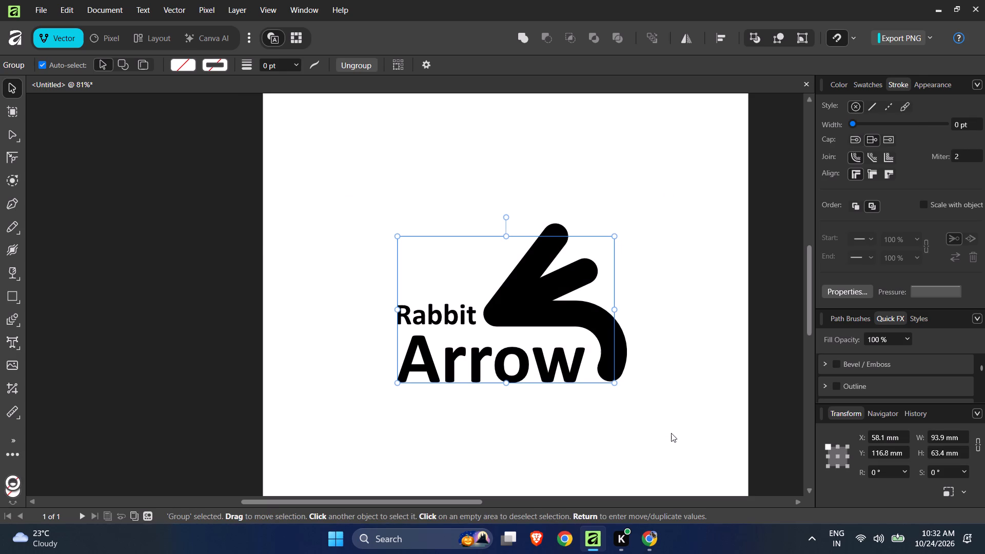
{"action": "key", "text": "ctrl+g"}
Move the logo group slightly upward along the page's vertical centre line and deselect it.
{"action": "left_click", "coordinate": [531, 366]}
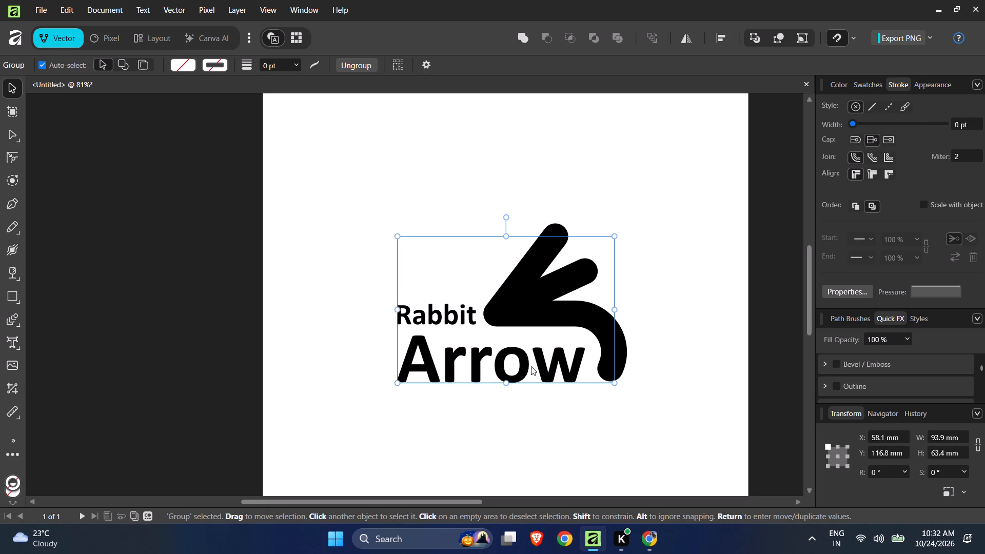
{"action": "left_click_drag", "start_coordinate": [531, 368], "coordinate": [527, 358]}
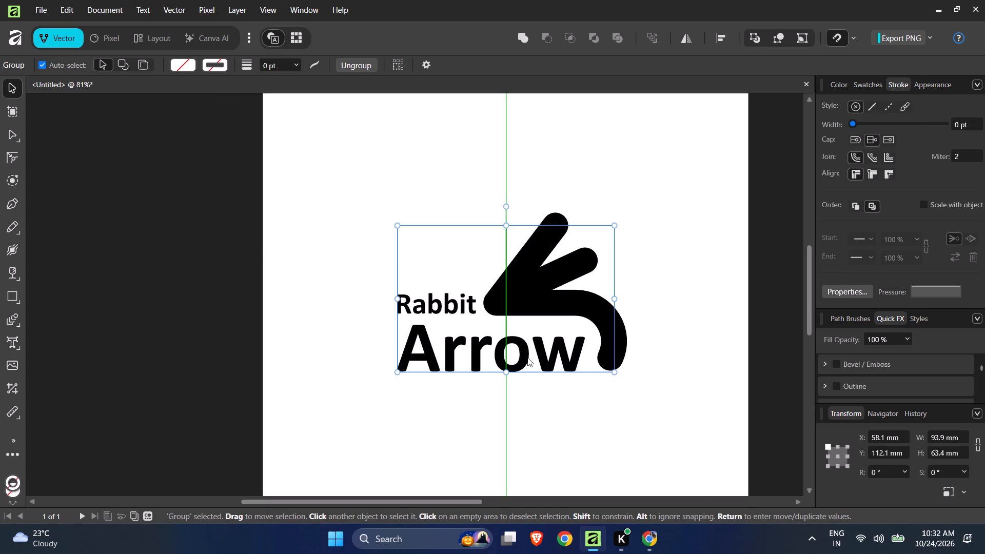
{"action": "left_click_drag", "start_coordinate": [527, 358], "coordinate": [526, 353]}
{"action": "left_click", "coordinate": [566, 441]}
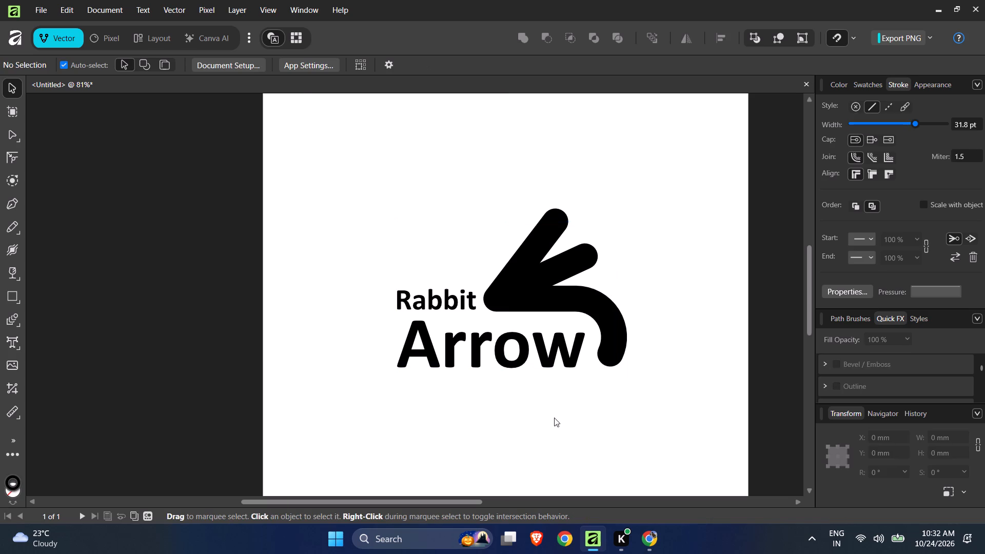
{"action": "scroll", "coordinate": [456, 308], "scroll_direction": "down", "scroll_amount": 5, "text": "ctrl"}
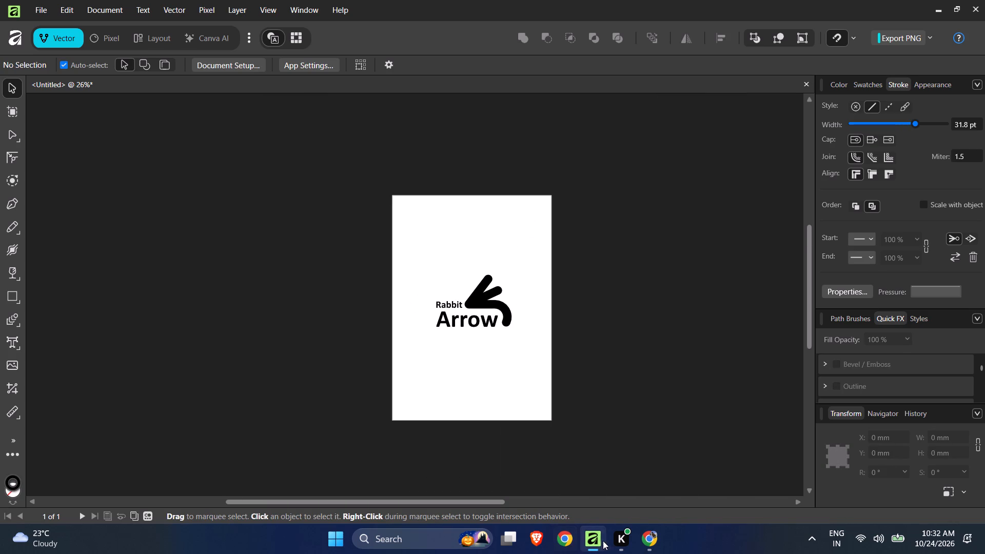
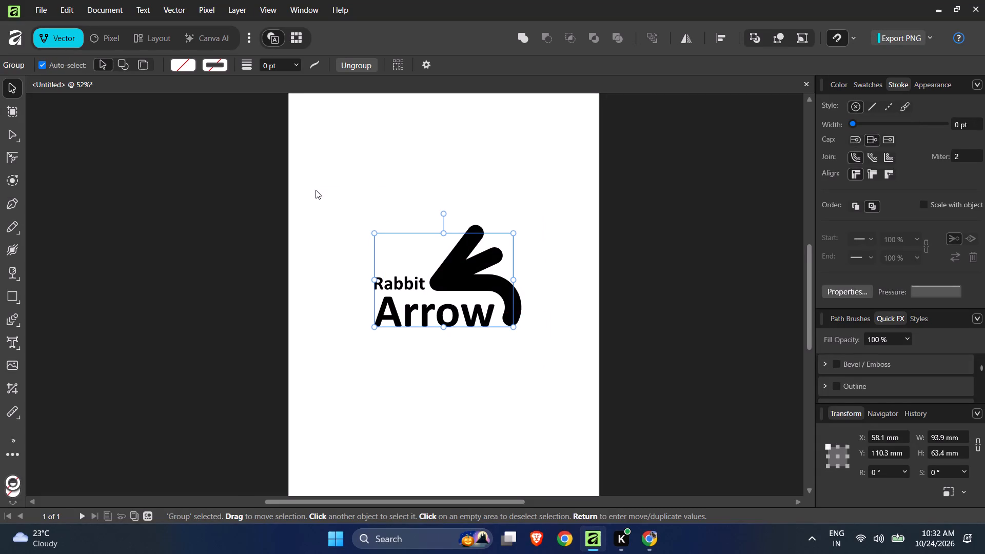
{"action": "key", "text": "ctrl+g"}
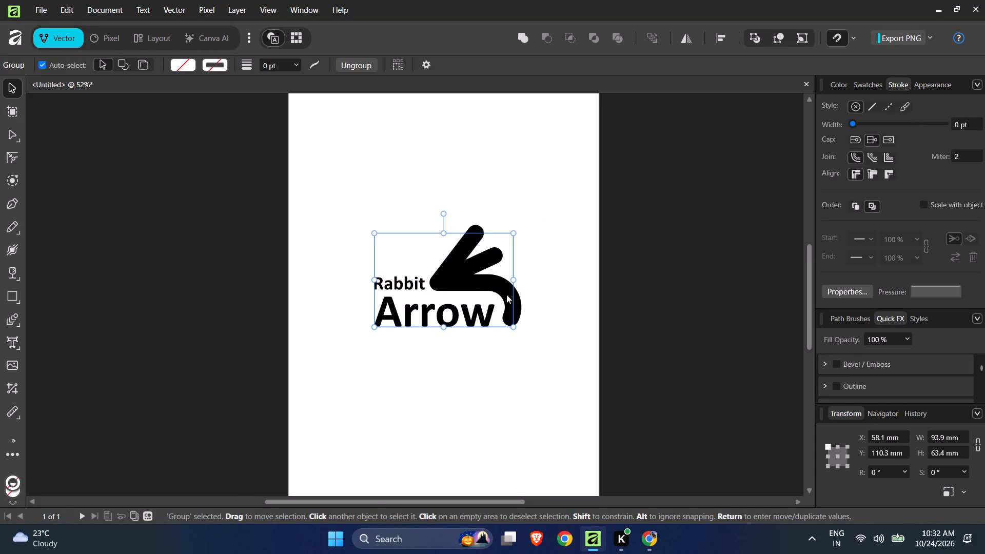
{"action": "left_click_drag", "start_coordinate": [500, 286], "coordinate": [496, 266]}
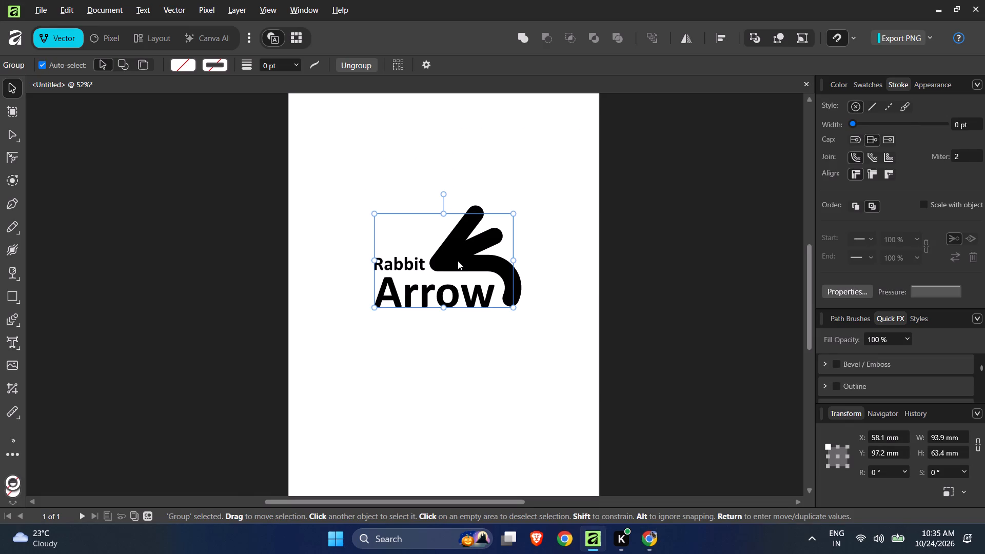
{"action": "left_click", "coordinate": [580, 308]}
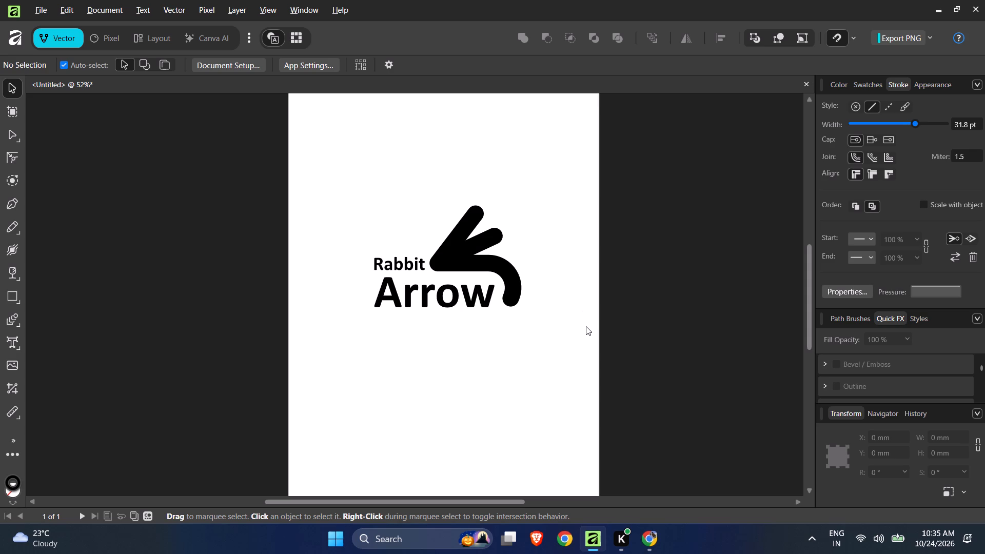
{"action": "scroll", "coordinate": [417, 306], "scroll_direction": "up", "scroll_amount": 1, "text": "ctrl"}
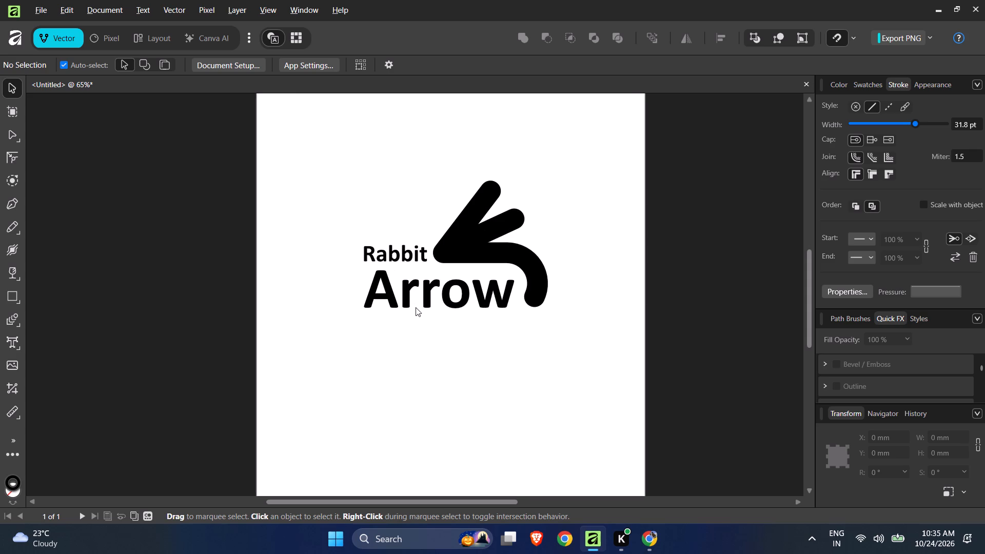
{"action": "scroll", "coordinate": [391, 253], "scroll_direction": "down", "scroll_amount": 2, "text": "ctrl"}
{"action": "scroll", "coordinate": [390, 253], "scroll_direction": "up", "scroll_amount": 5, "text": "ctrl"}
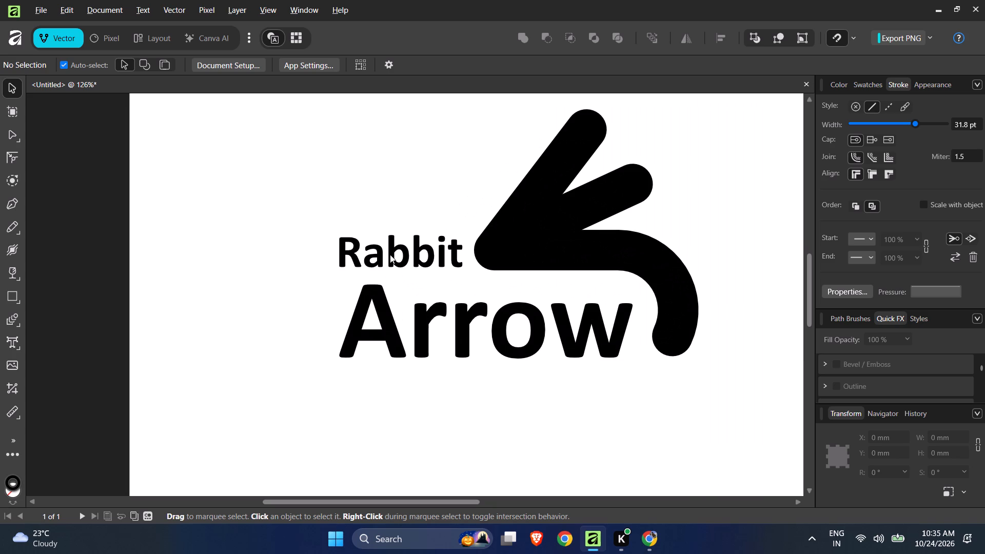
{"action": "left_click", "coordinate": [389, 341]}
{"action": "key", "text": "ctrl+shift+g"}
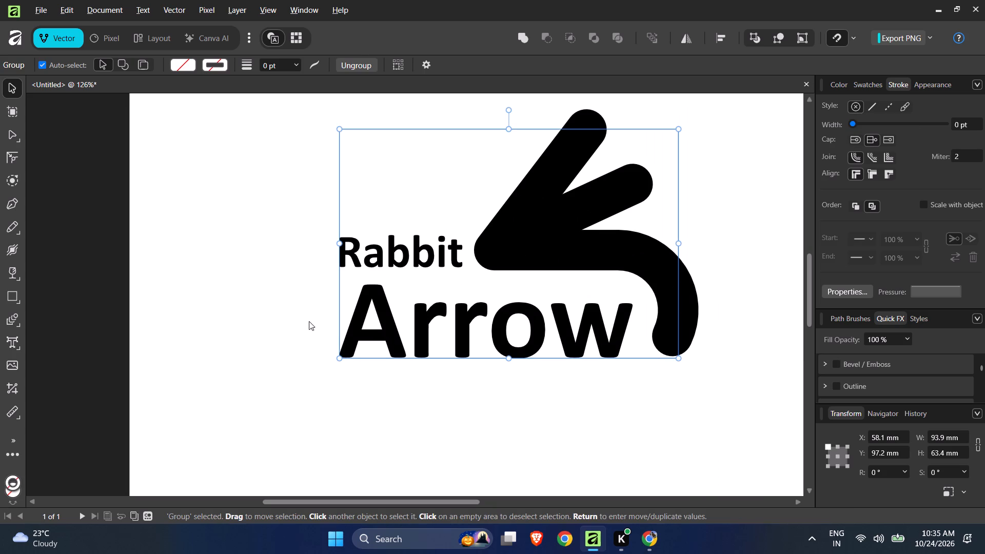
{"action": "left_click", "coordinate": [264, 306]}
{"action": "left_click", "coordinate": [373, 320]}
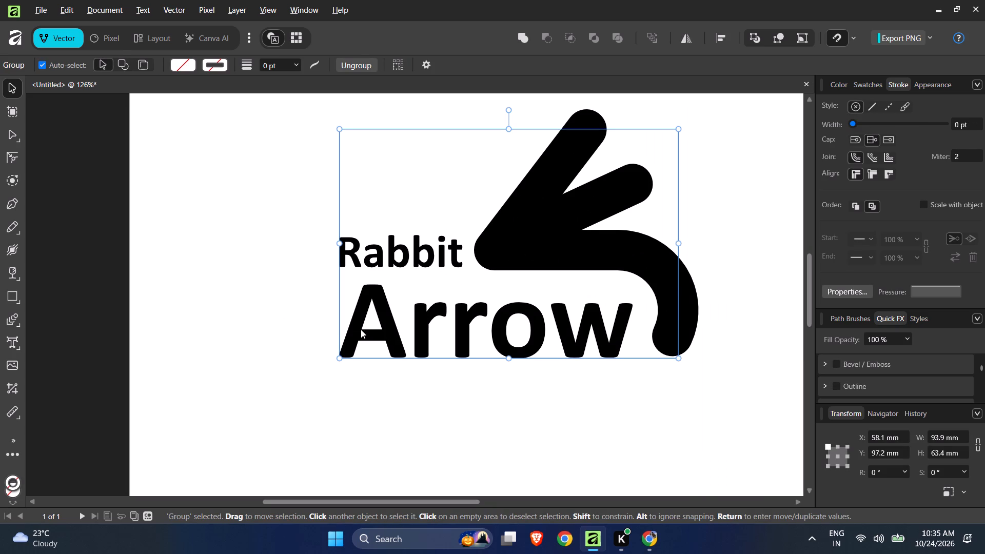
{"action": "key", "text": "ctrl+shift+g"}
{"action": "left_click", "coordinate": [234, 324]}
Enlarge the word "Arrow" proportionally to about 139.3 mm wide, extending it away from the rabbit mark.
{"action": "left_click", "coordinate": [361, 332]}
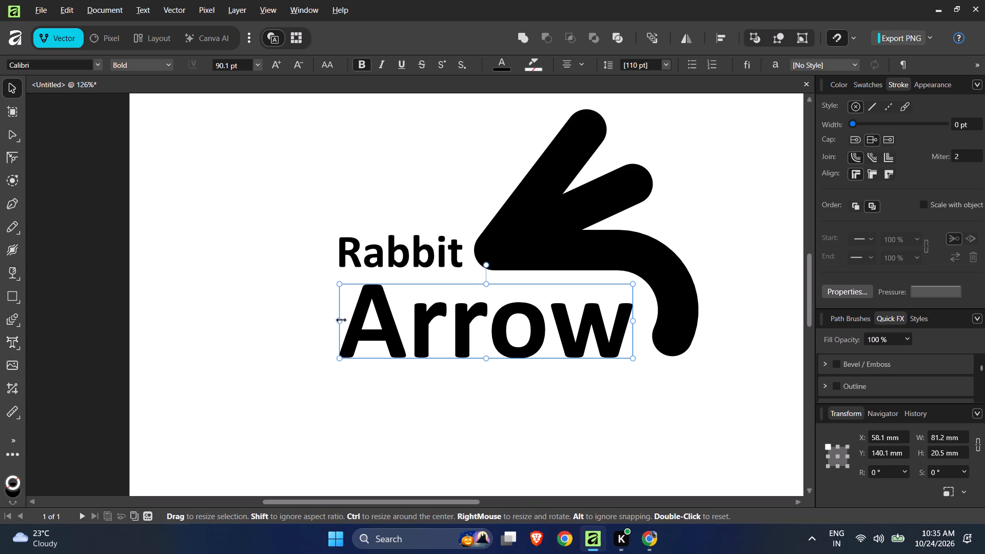
{"action": "left_click_drag", "start_coordinate": [339, 318], "coordinate": [121, 345]}
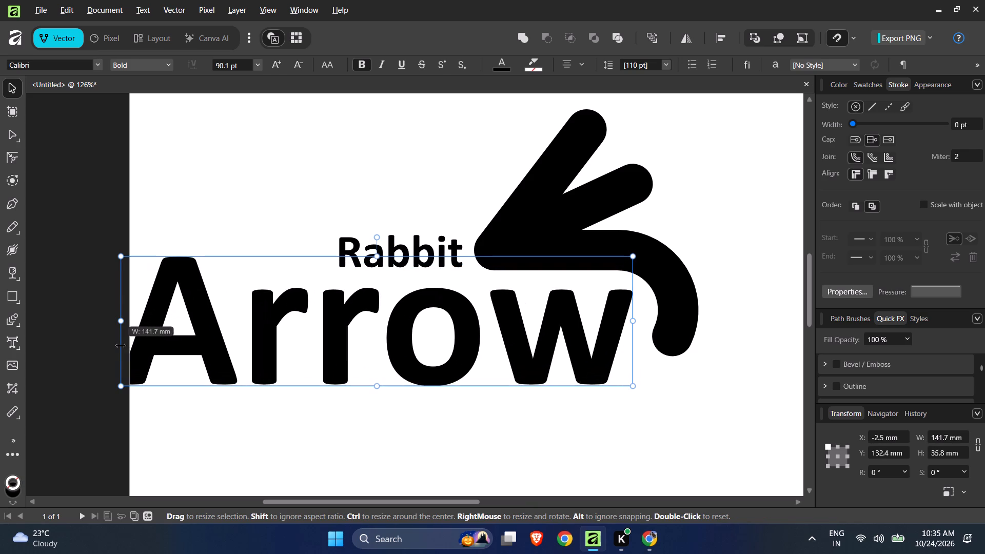
{"action": "left_click_drag", "start_coordinate": [121, 345], "coordinate": [133, 348]}
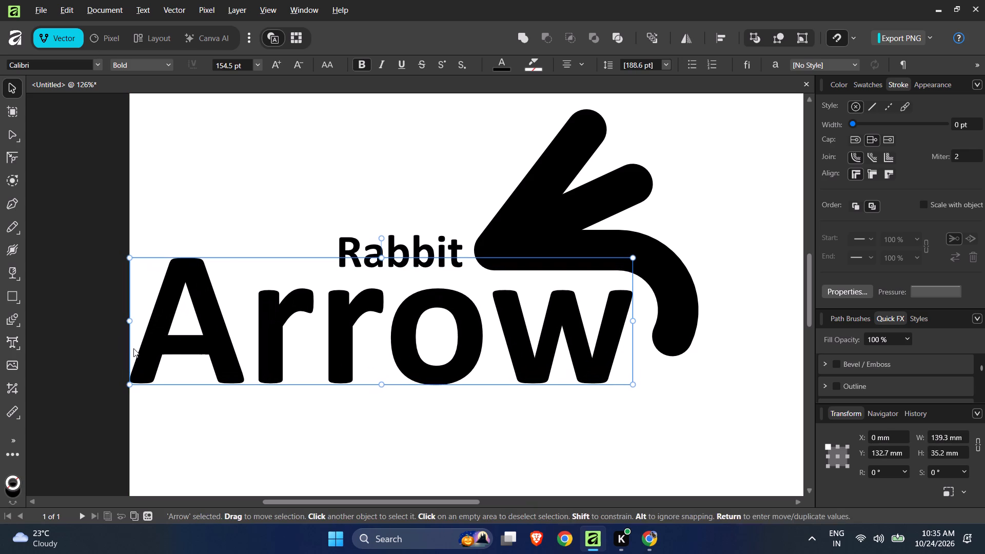
Enlarge "Rabbit" to about 54.7 mm wide and align its start with the first "r" of "Arrow" below.
{"action": "left_click", "coordinate": [323, 192]}
{"action": "left_click", "coordinate": [375, 243]}
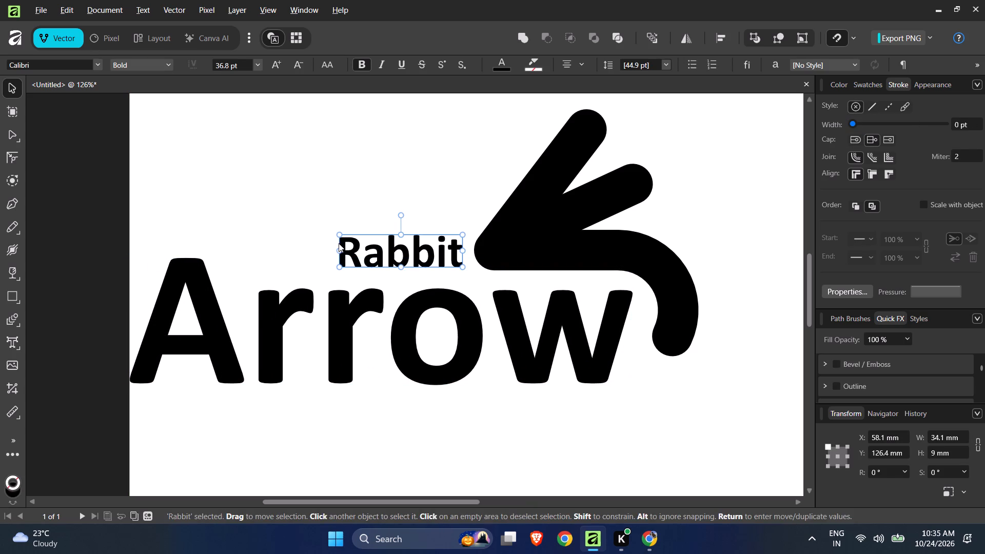
{"action": "left_click_drag", "start_coordinate": [341, 239], "coordinate": [216, 204]}
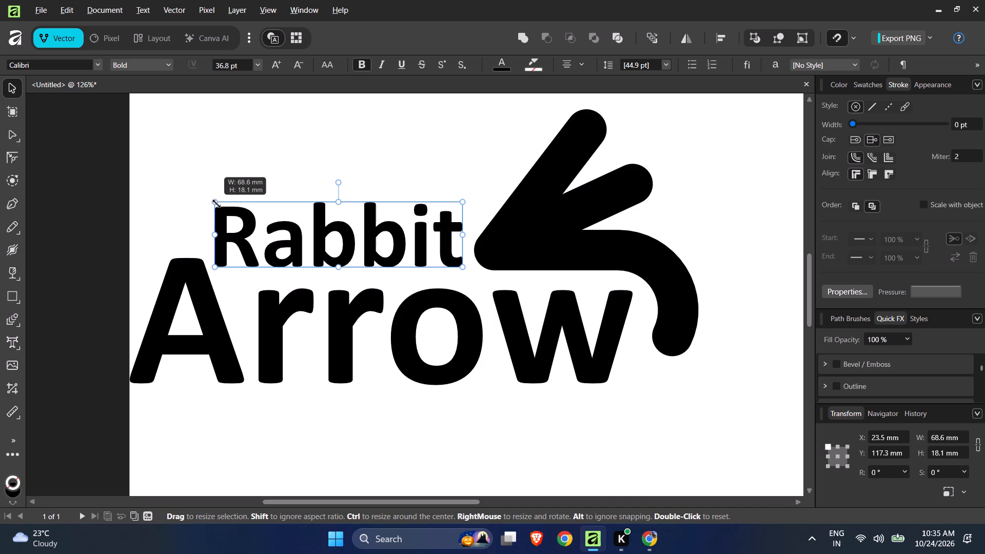
{"action": "left_click_drag", "start_coordinate": [216, 204], "coordinate": [261, 218]}
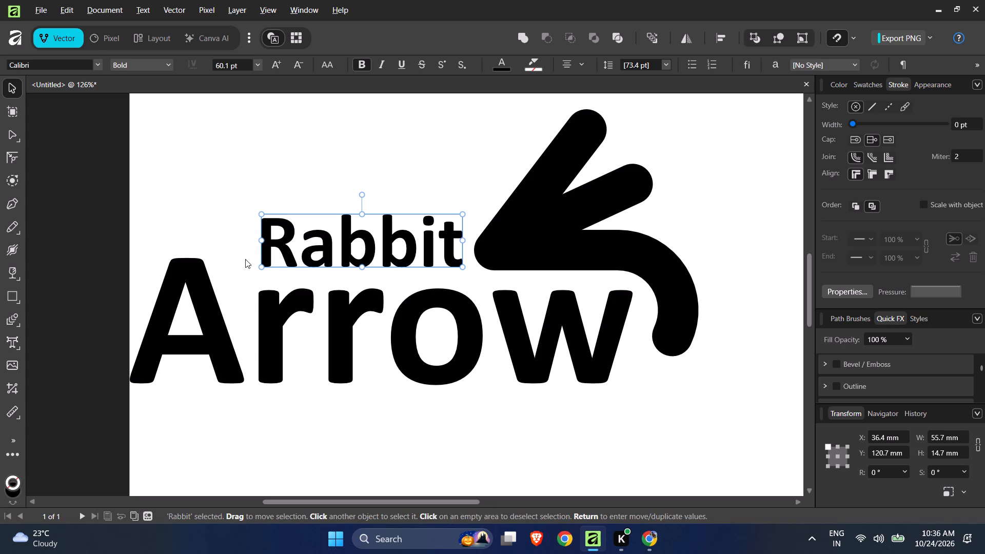
{"action": "left_click_drag", "start_coordinate": [369, 258], "coordinate": [363, 255]}
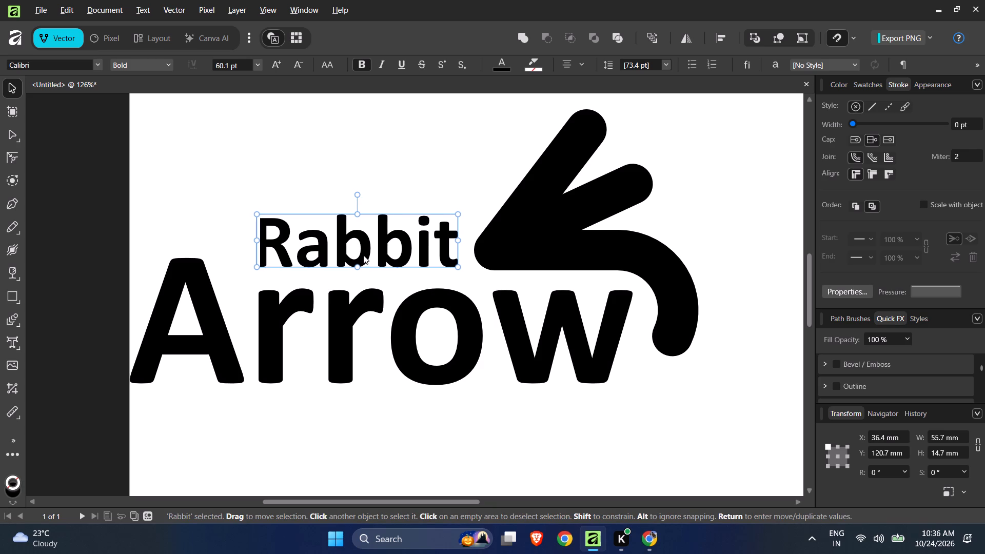
{"action": "left_click_drag", "start_coordinate": [363, 255], "coordinate": [362, 255]}
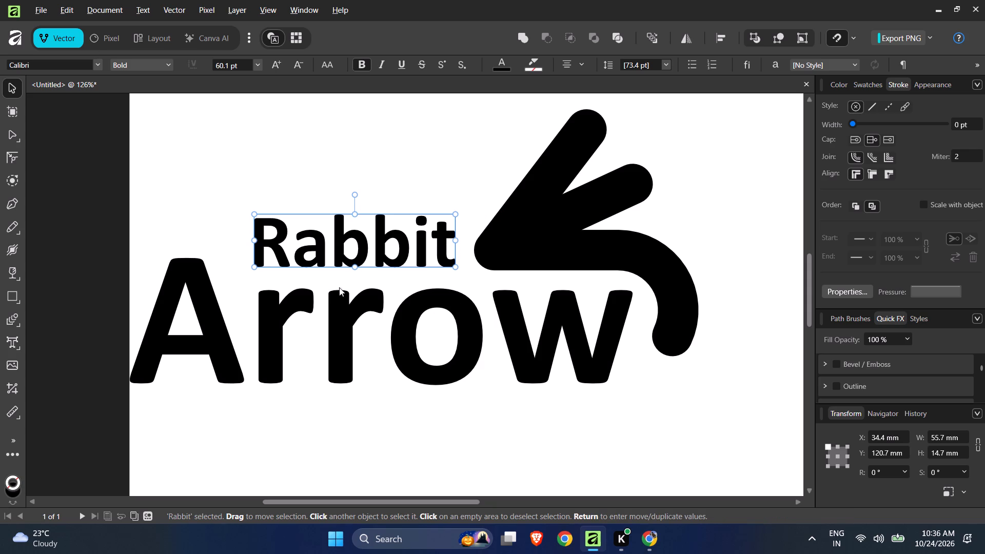
{"action": "left_click", "coordinate": [299, 253]}
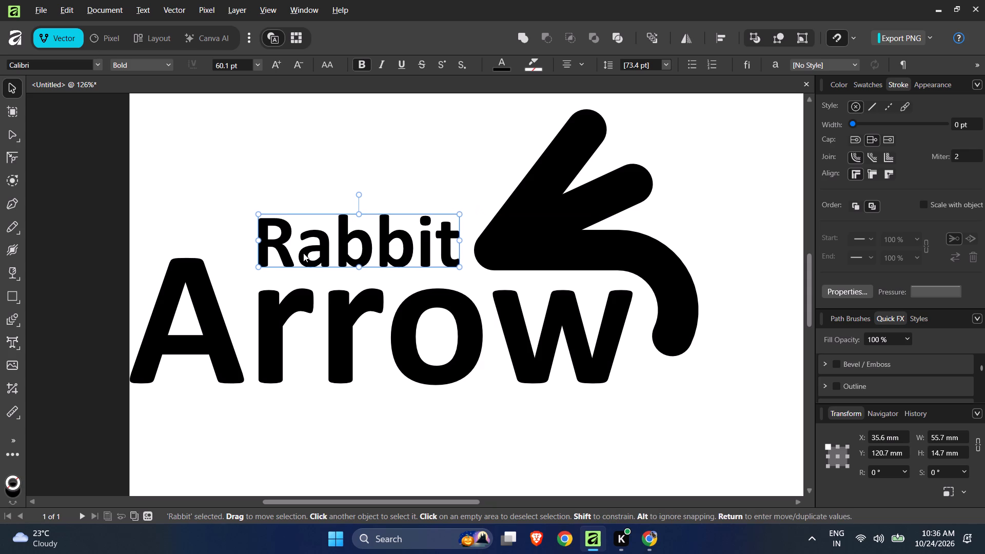
{"action": "left_click", "coordinate": [457, 269]}
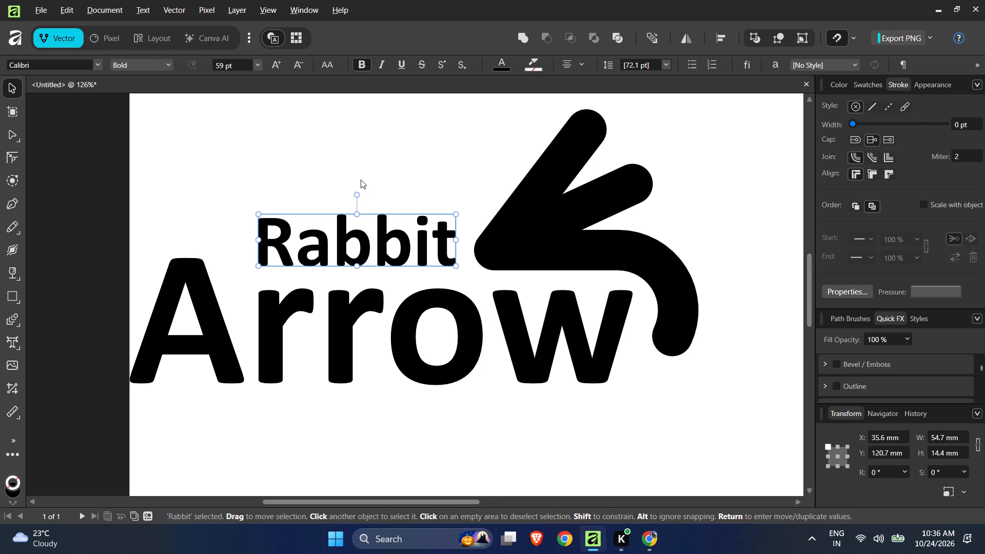
Group the rabbit mark and both words into a single object.
{"action": "left_click", "coordinate": [361, 180]}
{"action": "scroll", "coordinate": [539, 228], "scroll_direction": "down", "scroll_amount": 5, "text": "ctrl"}
{"action": "left_click", "coordinate": [617, 365]}
{"action": "left_click_drag", "start_coordinate": [642, 340], "coordinate": [229, 176]}
{"action": "key", "text": "ctrl+g"}
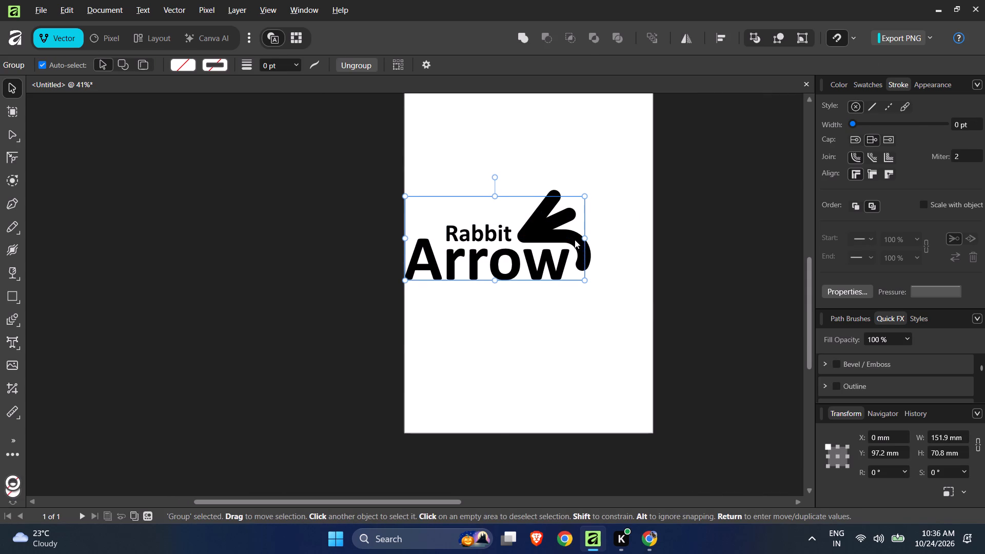
Move the grouped logo to the page's horizontal centre, at about X 29 mm, Y 100.6 mm.
{"action": "left_click_drag", "start_coordinate": [575, 240], "coordinate": [610, 232]}
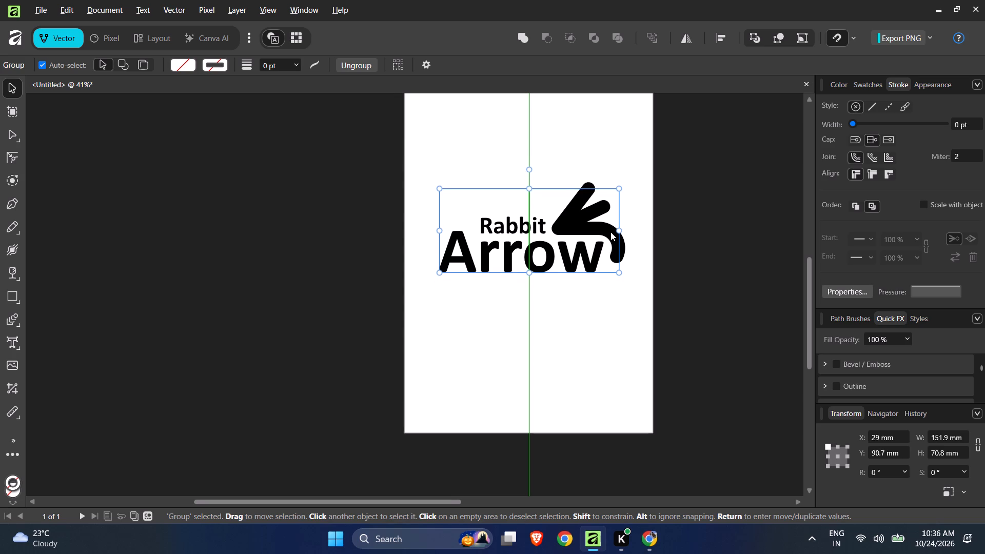
{"action": "left_click_drag", "start_coordinate": [610, 232], "coordinate": [608, 244]}
{"action": "left_click", "coordinate": [720, 273]}
{"action": "scroll", "coordinate": [720, 273], "scroll_direction": "down", "scroll_amount": 3, "text": "ctrl"}
{"action": "scroll", "coordinate": [721, 246], "scroll_direction": "up", "scroll_amount": 4, "text": "ctrl"}
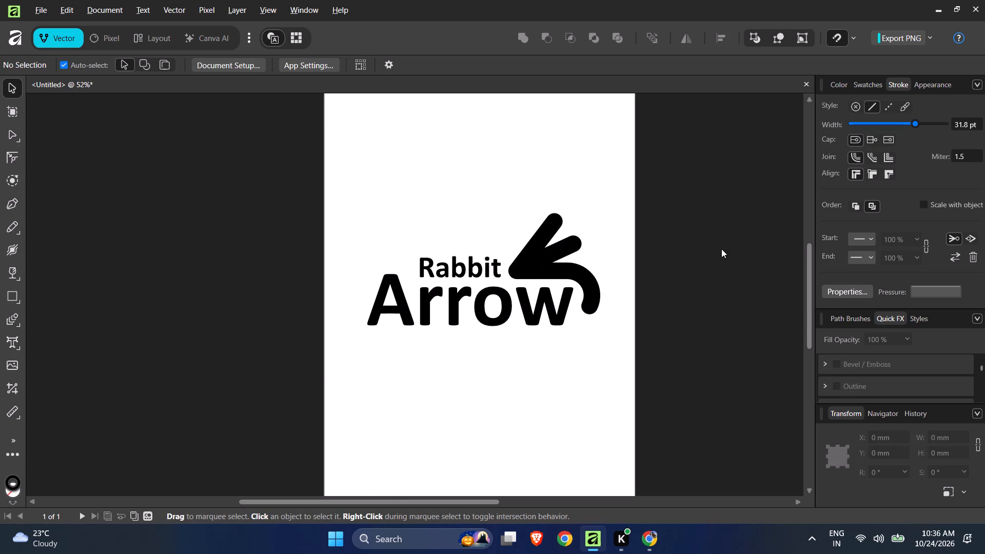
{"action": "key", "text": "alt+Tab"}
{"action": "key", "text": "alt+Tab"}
Ungroup the logo again into the rabbit mark and its two words.
{"action": "scroll", "coordinate": [508, 257], "scroll_direction": "down", "scroll_amount": 2, "text": "ctrl"}
{"action": "scroll", "coordinate": [487, 270], "scroll_direction": "up", "scroll_amount": 5, "text": "ctrl"}
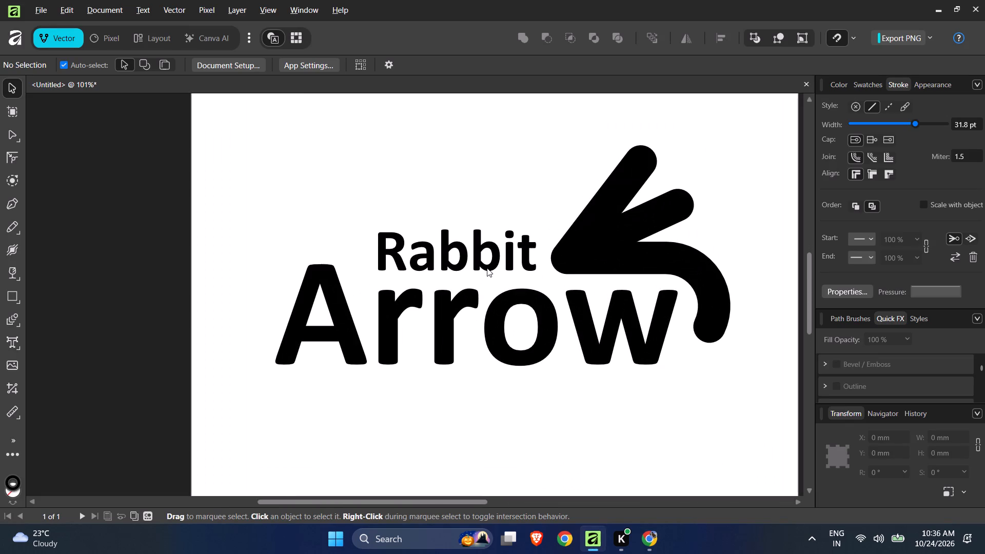
{"action": "left_click", "coordinate": [506, 322]}
{"action": "left_click", "coordinate": [493, 345]}
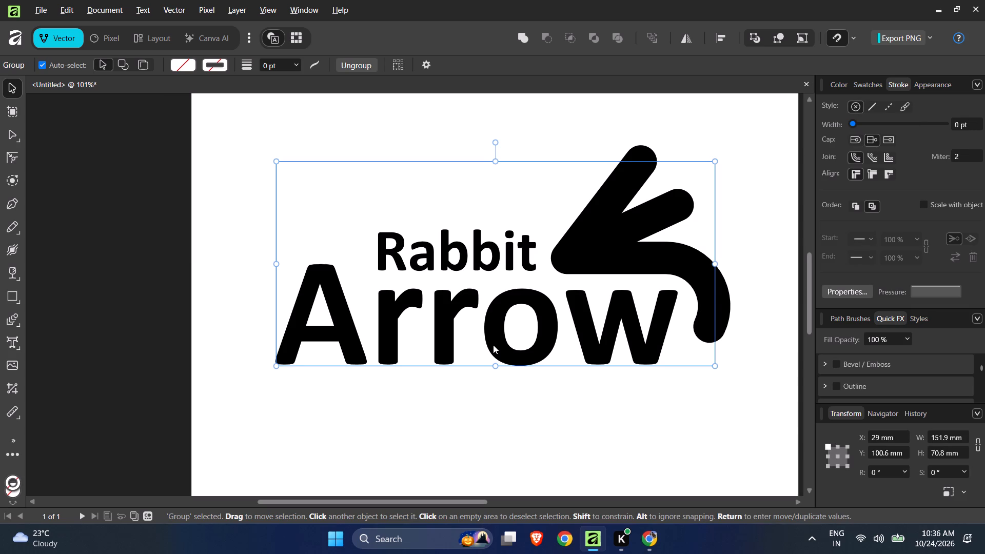
{"action": "key", "text": "ctrl+shift+g"}
Duplicate "Arrow" straight up above "Rabbit", at about Y 71.6 mm, and delete the original lower word.
{"action": "left_click", "coordinate": [464, 460]}
{"action": "left_click", "coordinate": [445, 340]}
{"action": "left_click_drag", "start_coordinate": [445, 347], "coordinate": [420, 161]}
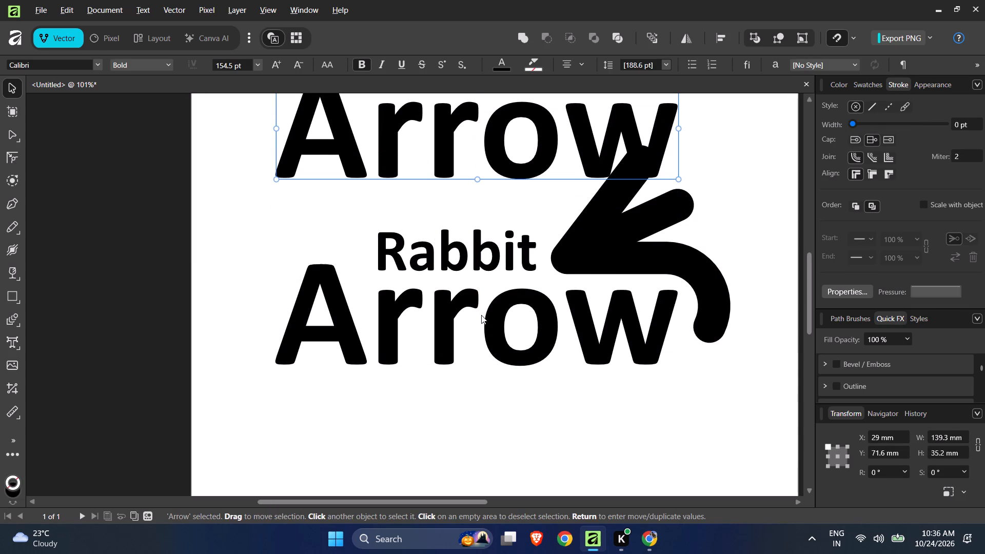
{"action": "left_click", "coordinate": [489, 345]}
{"action": "key", "text": "BackSpace"}
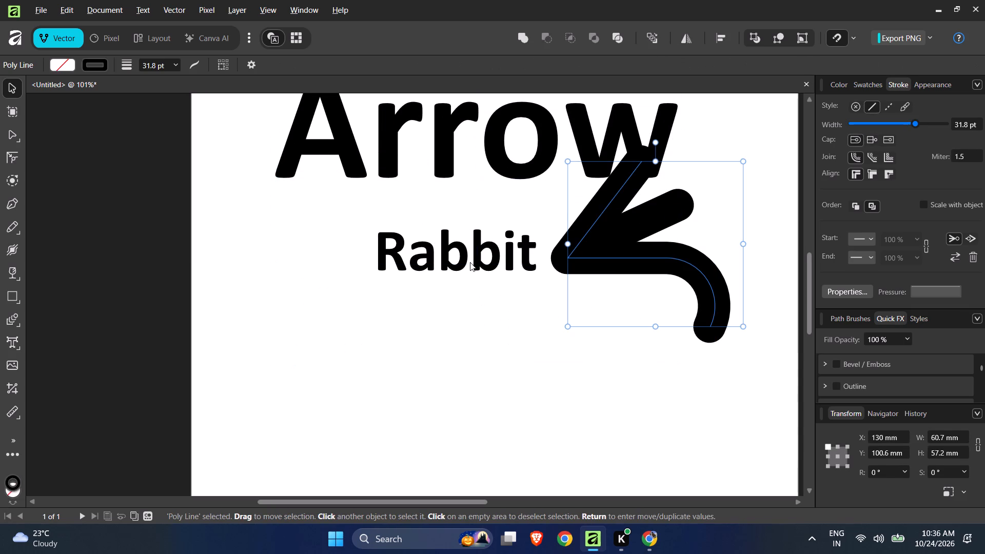
Move "Rabbit" beneath the rabbit mark and enlarge it proportionally to about 139.3 mm wide.
{"action": "left_click", "coordinate": [470, 251]}
{"action": "left_click_drag", "start_coordinate": [472, 258], "coordinate": [614, 313]}
{"action": "left_click_drag", "start_coordinate": [523, 309], "coordinate": [463, 333]}
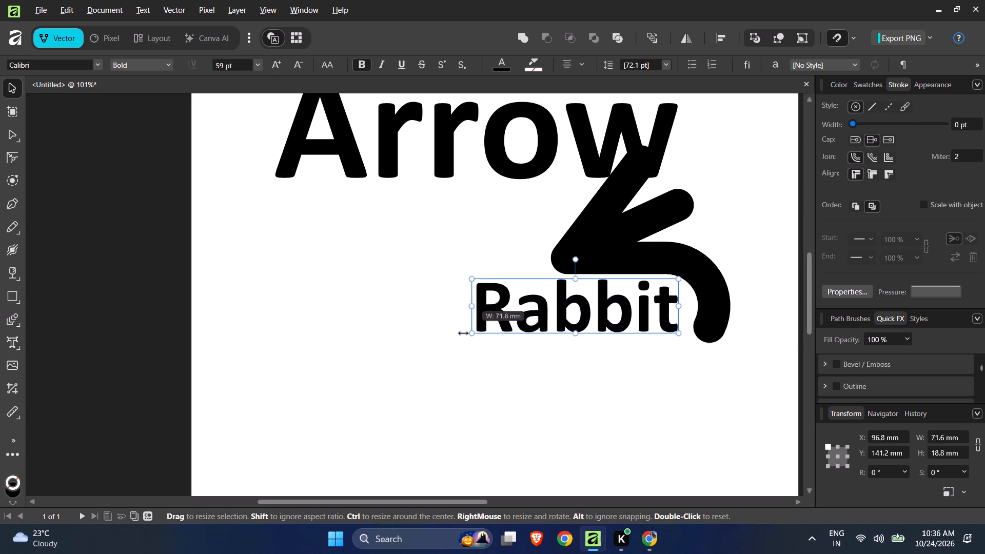
{"action": "left_click_drag", "start_coordinate": [463, 333], "coordinate": [275, 363]}
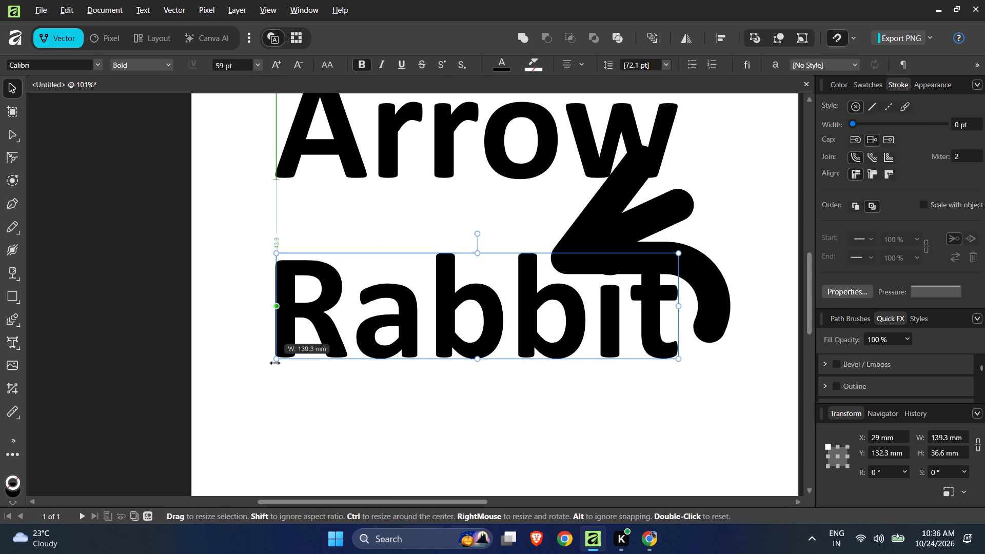
{"action": "left_click_drag", "start_coordinate": [275, 363], "coordinate": [275, 363]}
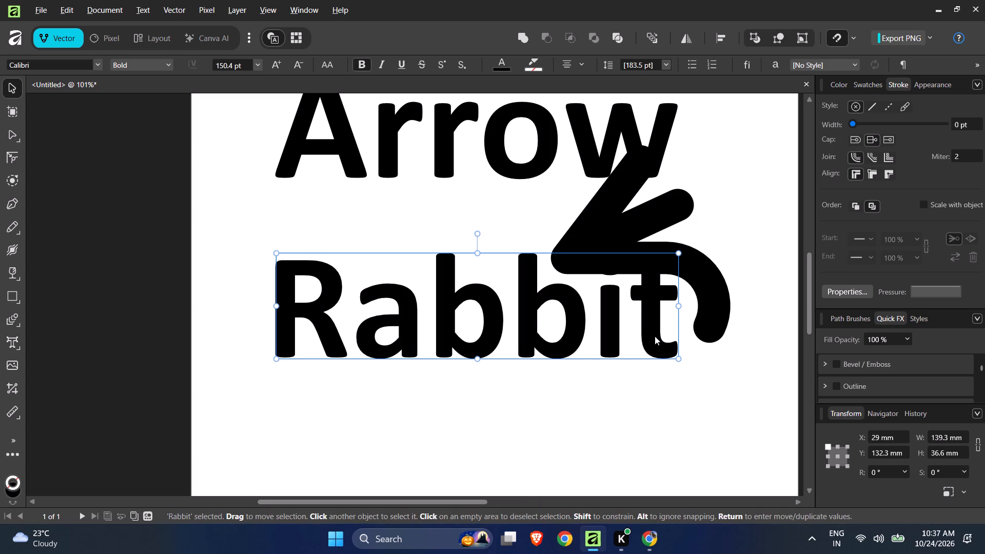
Reposition "Rabbit" just below the mark's horizontal stroke, clear of its curved end, and shrink the word slightly.
{"action": "left_click_drag", "start_coordinate": [655, 336], "coordinate": [647, 321]}
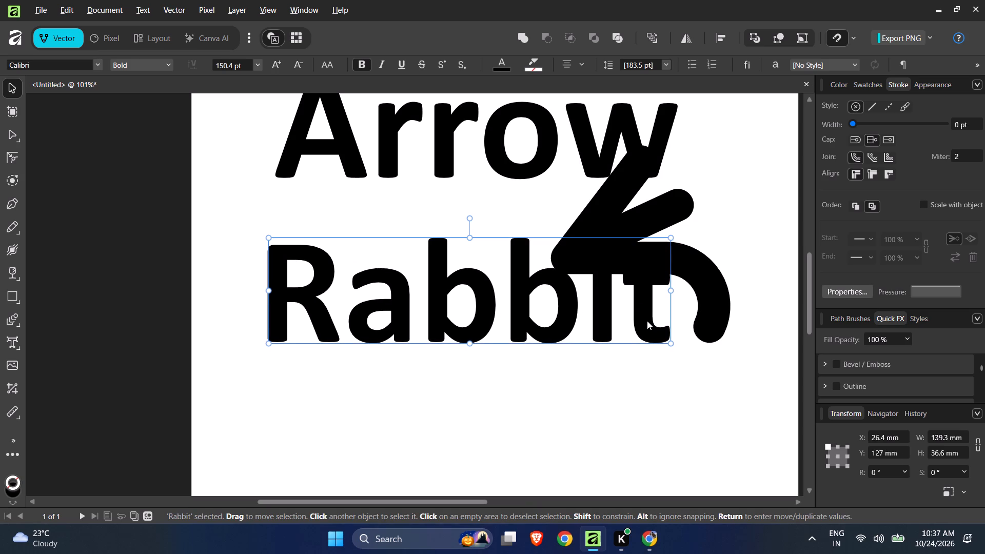
{"action": "left_click_drag", "start_coordinate": [647, 321], "coordinate": [662, 365]}
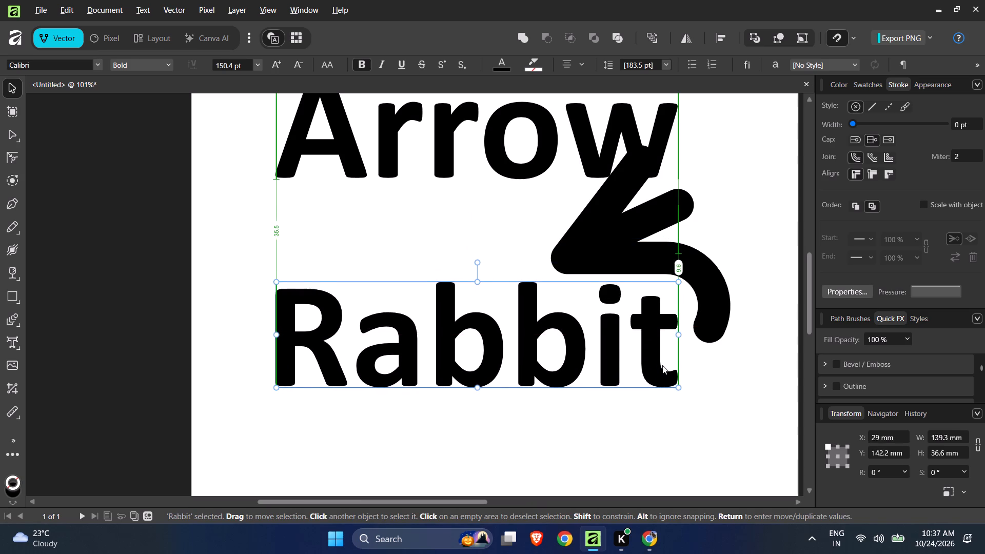
{"action": "left_click_drag", "start_coordinate": [662, 365], "coordinate": [649, 361]}
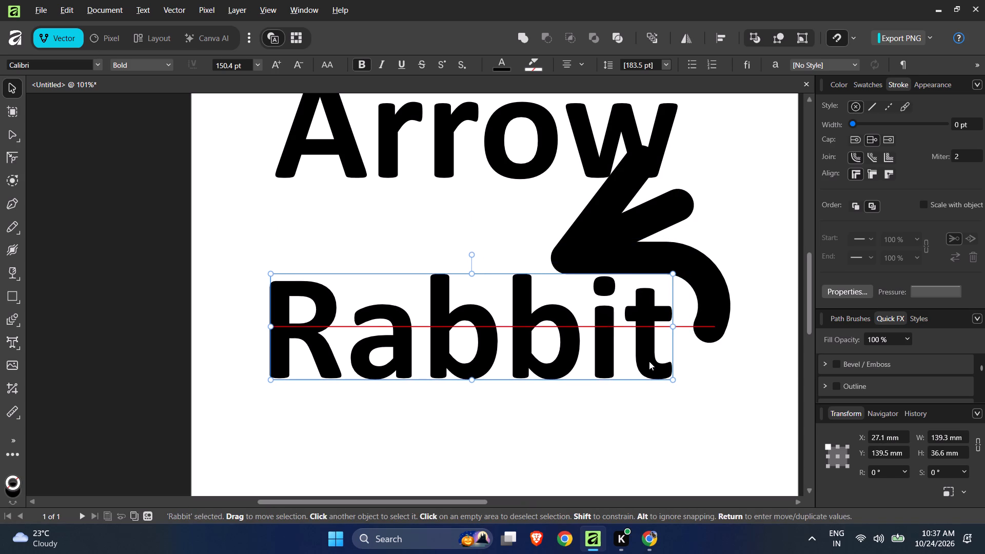
{"action": "left_click_drag", "start_coordinate": [649, 361], "coordinate": [652, 362]}
{"action": "left_click_drag", "start_coordinate": [280, 281], "coordinate": [288, 294]}
{"action": "left_click", "coordinate": [331, 230]}
Shrink "Arrow" proportionally and place it directly above "Rabbit", next to the mark's pointed tip.
{"action": "left_click", "coordinate": [358, 170]}
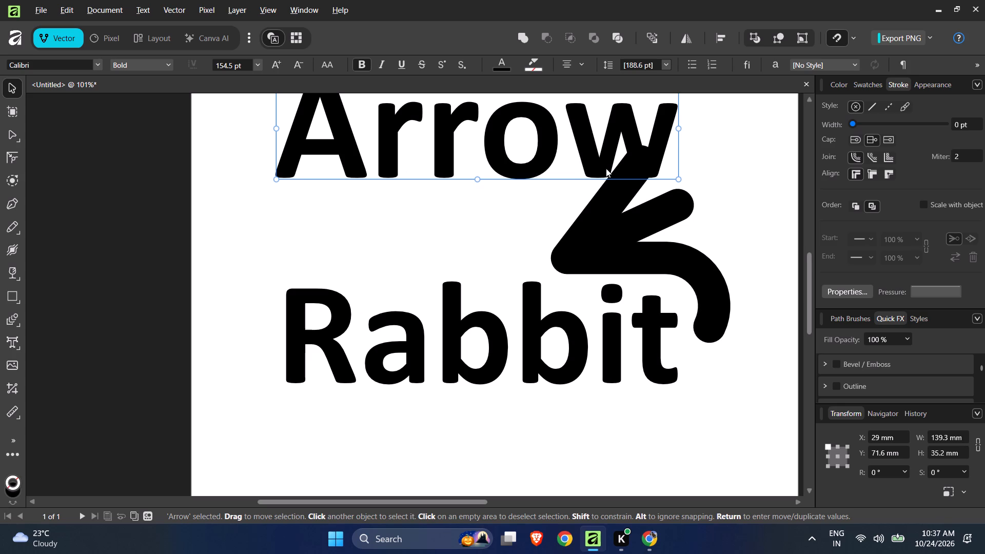
{"action": "left_click_drag", "start_coordinate": [679, 129], "coordinate": [508, 162]}
{"action": "left_click_drag", "start_coordinate": [440, 138], "coordinate": [479, 246]}
{"action": "left_click_drag", "start_coordinate": [476, 242], "coordinate": [476, 252]}
{"action": "left_click", "coordinate": [450, 163]}
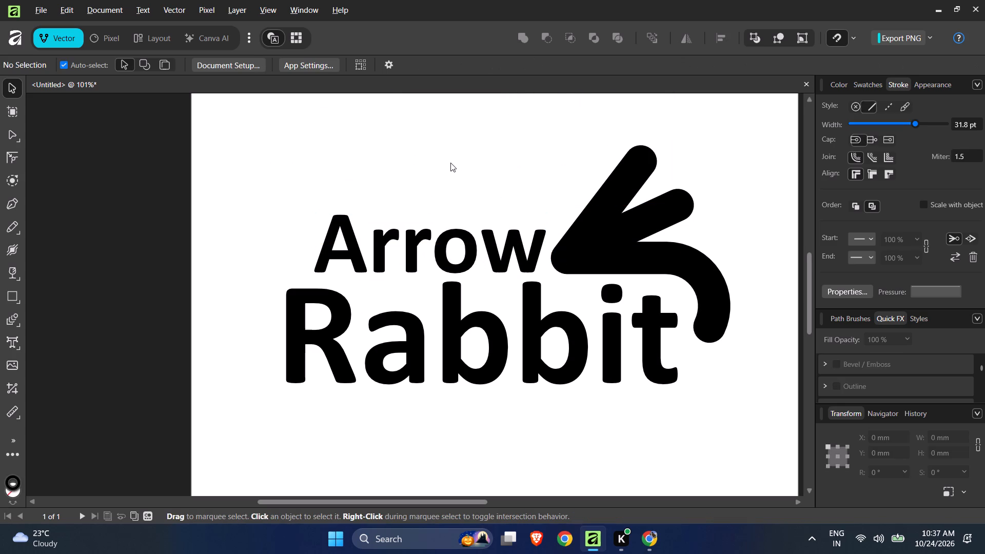
Shrink "Arrow" proportionally from both ends to about 66.9 mm wide, keeping it above "Rabbit".
{"action": "left_click", "coordinate": [535, 251]}
{"action": "left_click_drag", "start_coordinate": [551, 244], "coordinate": [545, 243]}
{"action": "left_click", "coordinate": [359, 173]}
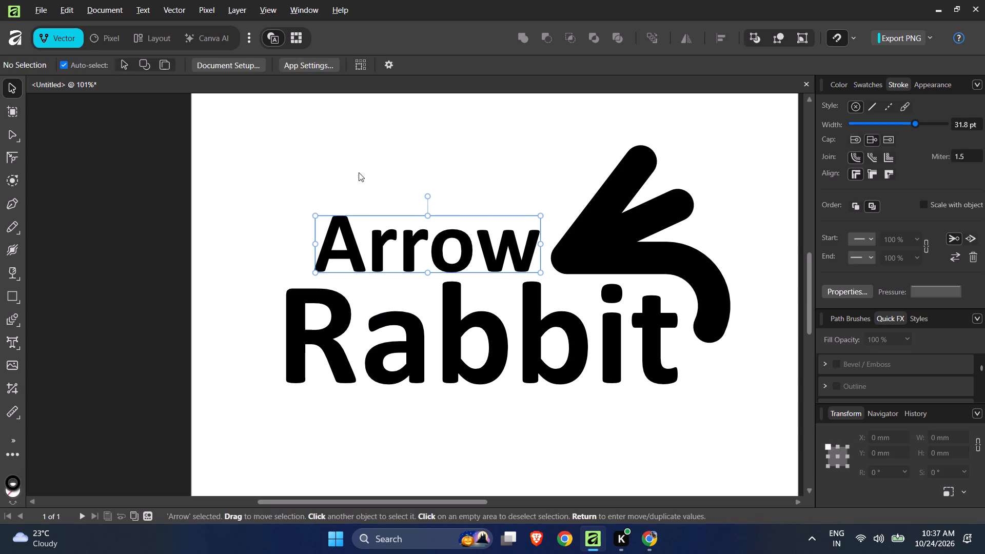
{"action": "scroll", "coordinate": [384, 213], "scroll_direction": "down", "scroll_amount": 5, "text": "ctrl"}
{"action": "scroll", "coordinate": [395, 216], "scroll_direction": "up", "scroll_amount": 4, "text": "ctrl"}
{"action": "left_click", "coordinate": [368, 267]}
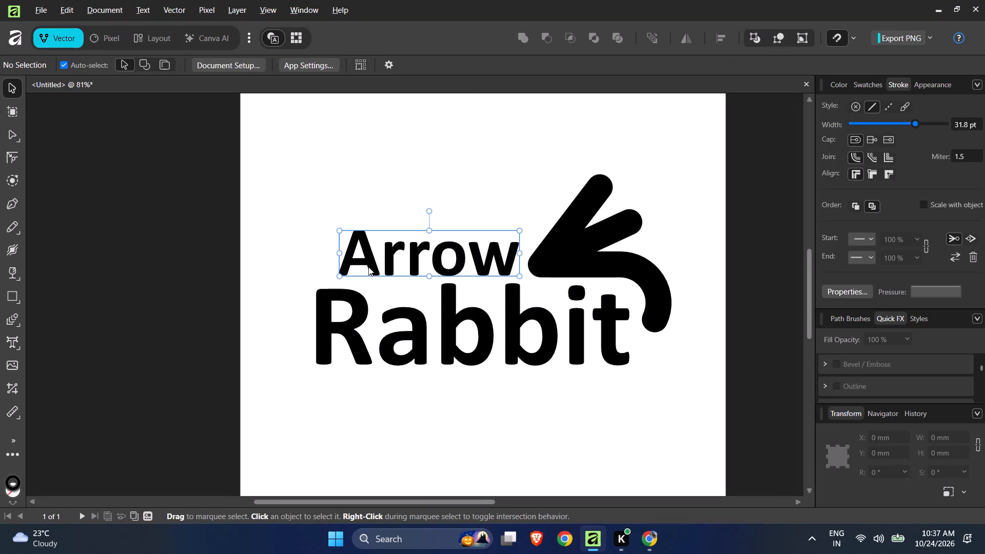
{"action": "left_click_drag", "start_coordinate": [341, 253], "coordinate": [353, 258]}
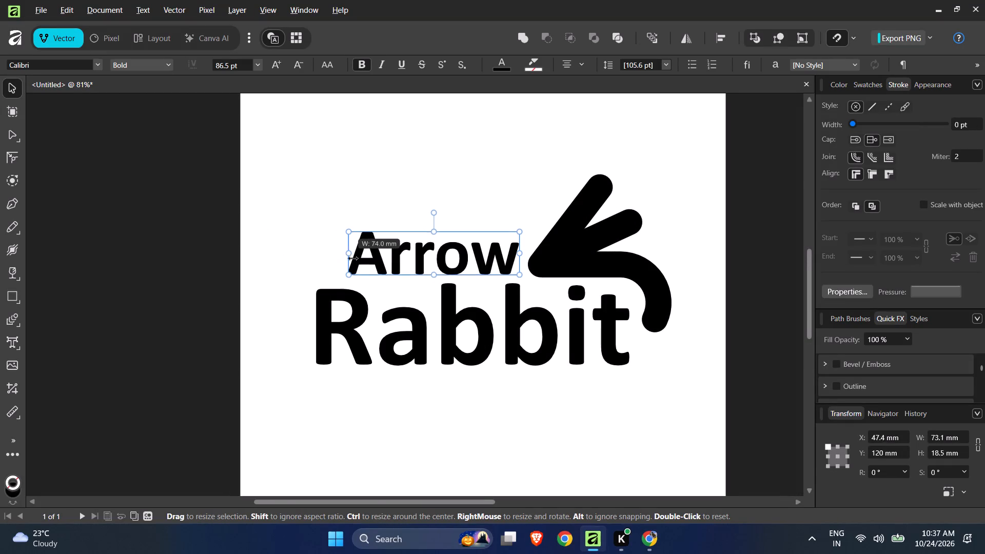
{"action": "left_click_drag", "start_coordinate": [353, 258], "coordinate": [367, 265]}
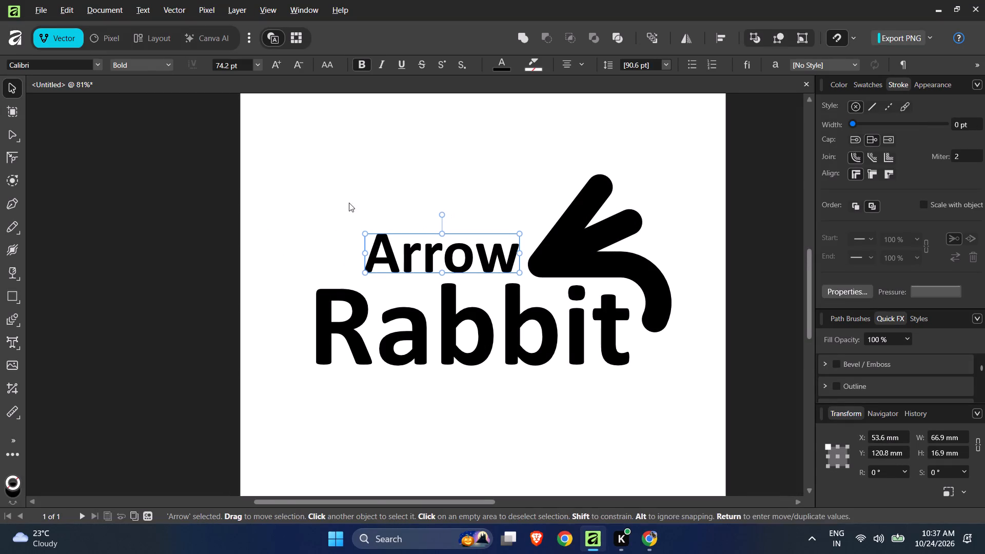
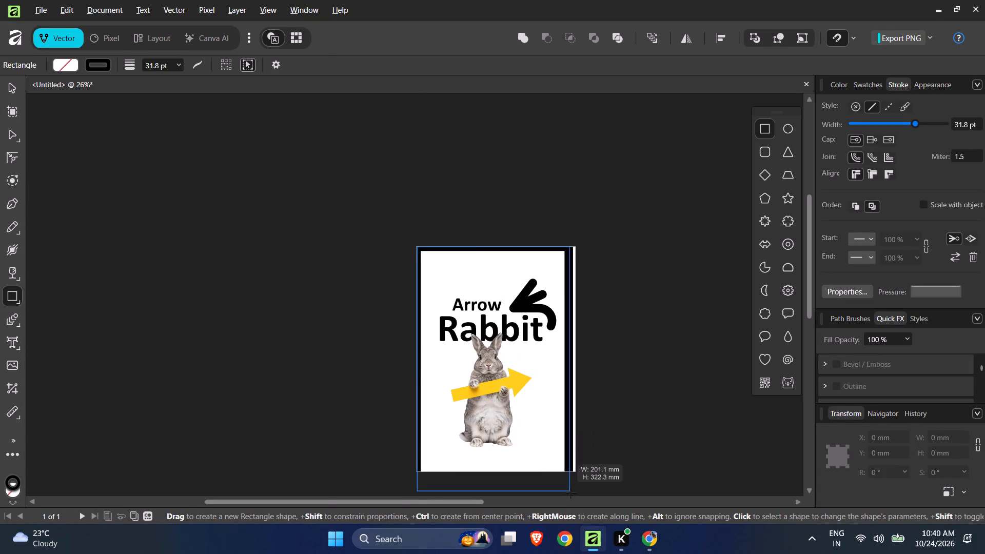
{"action": "left_click_drag", "start_coordinate": [570, 493], "coordinate": [575, 440]}
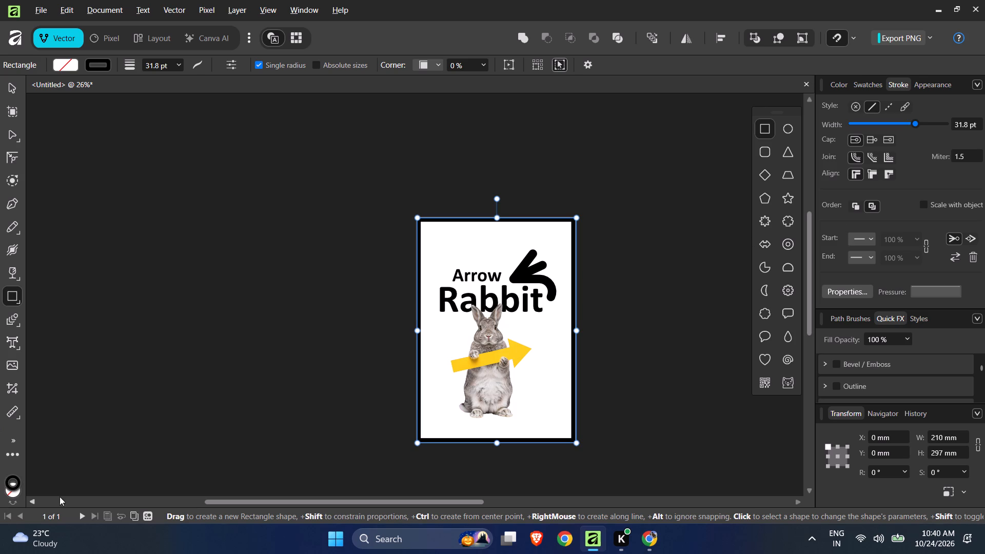
Remove the page-sized rectangle's stroke and fill it with grey #6A6565.
{"action": "left_click", "coordinate": [869, 83]}
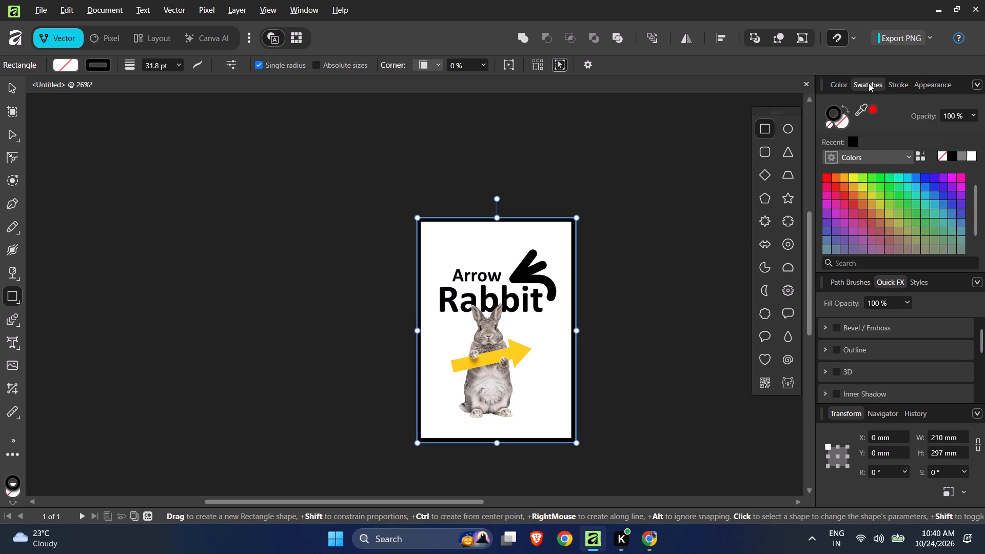
{"action": "left_click", "coordinate": [826, 126]}
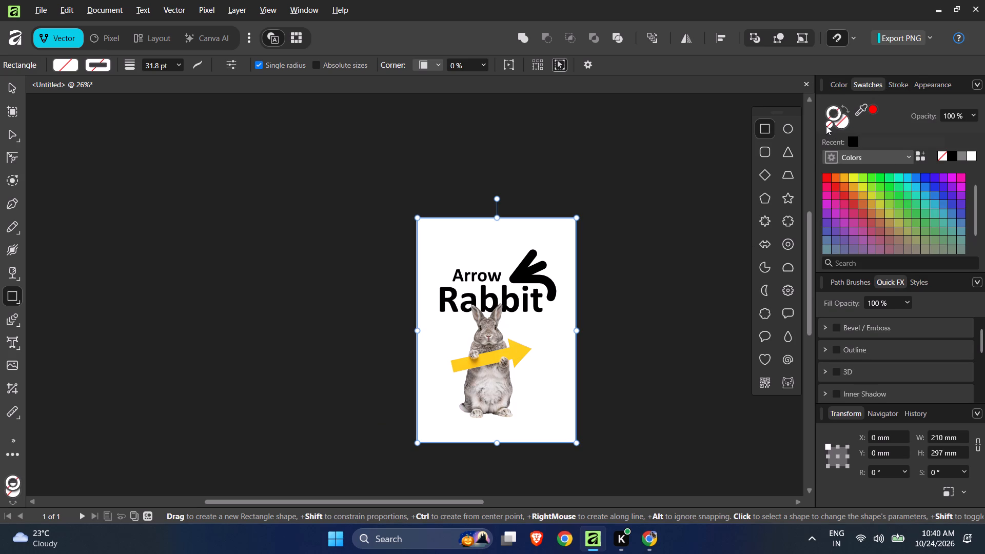
{"action": "key", "text": "x"}
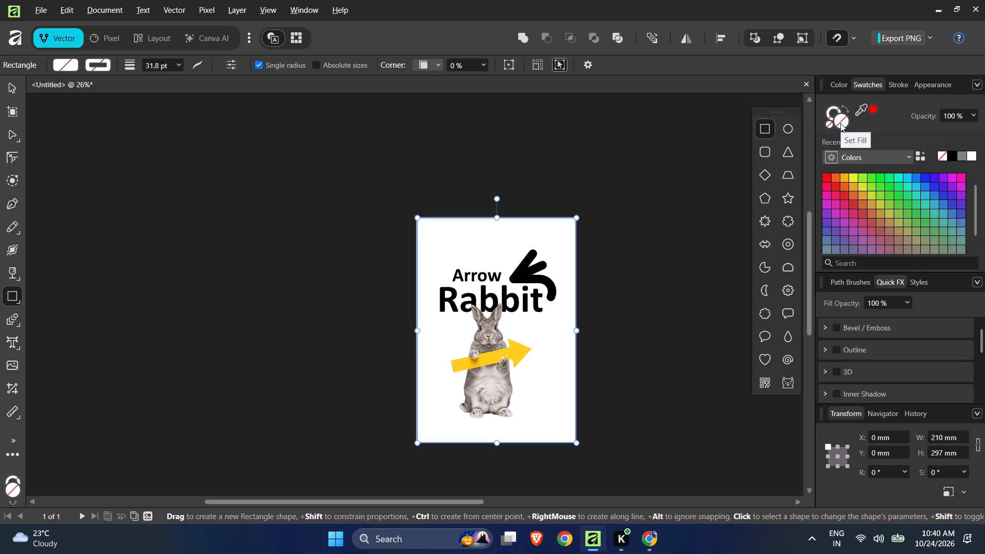
{"action": "left_click", "coordinate": [840, 123]}
{"action": "double_click", "coordinate": [840, 123]}
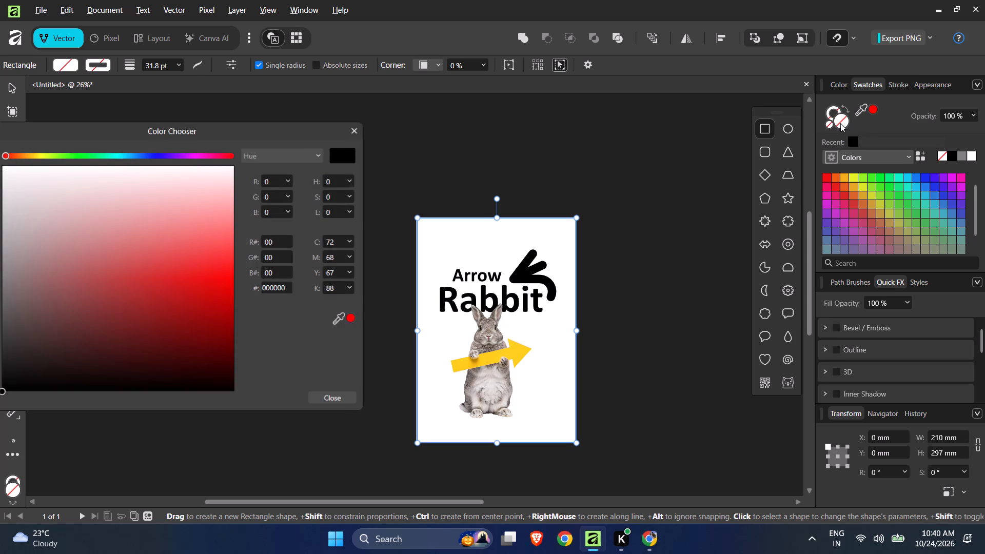
{"action": "left_click_drag", "start_coordinate": [94, 306], "coordinate": [7, 300]}
{"action": "left_click", "coordinate": [318, 397]}
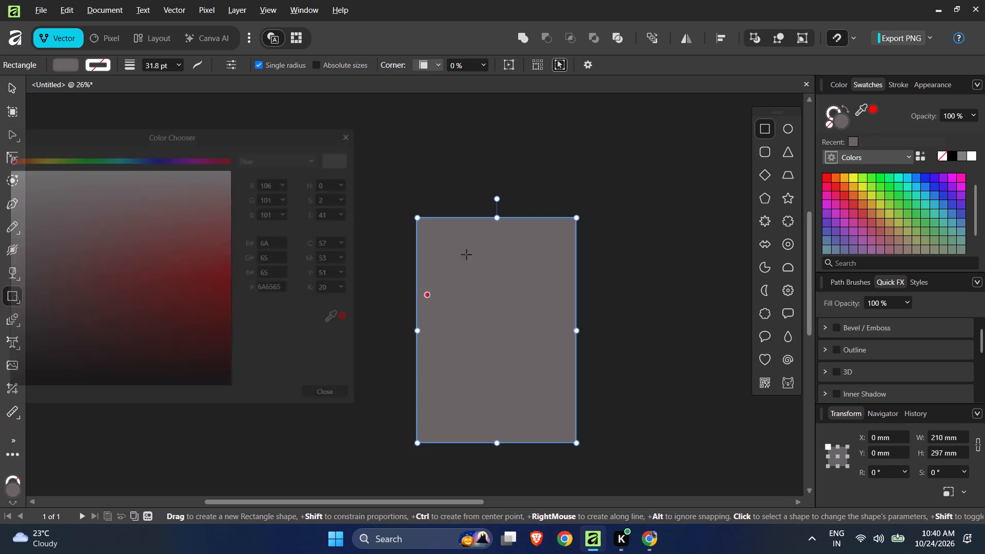
Send the grey rectangle to the back, behind the logo and rabbit image.
{"action": "key", "text": "ctrl+shift+bracketleft"}
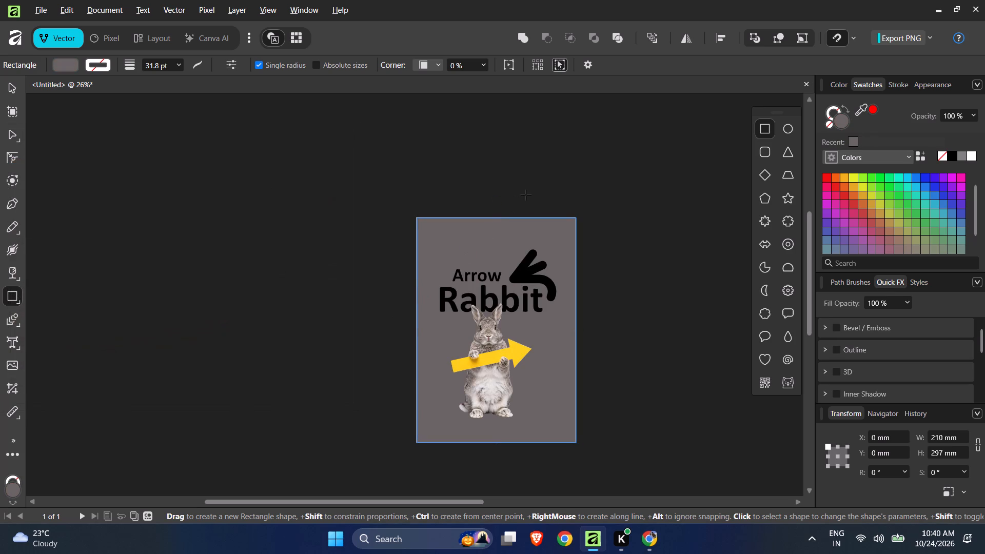
Change the background rectangle's fill to dark grey #424040 and deselect it.
{"action": "double_click", "coordinate": [12, 484]}
{"action": "left_click_drag", "start_coordinate": [133, 269], "coordinate": [125, 308]}
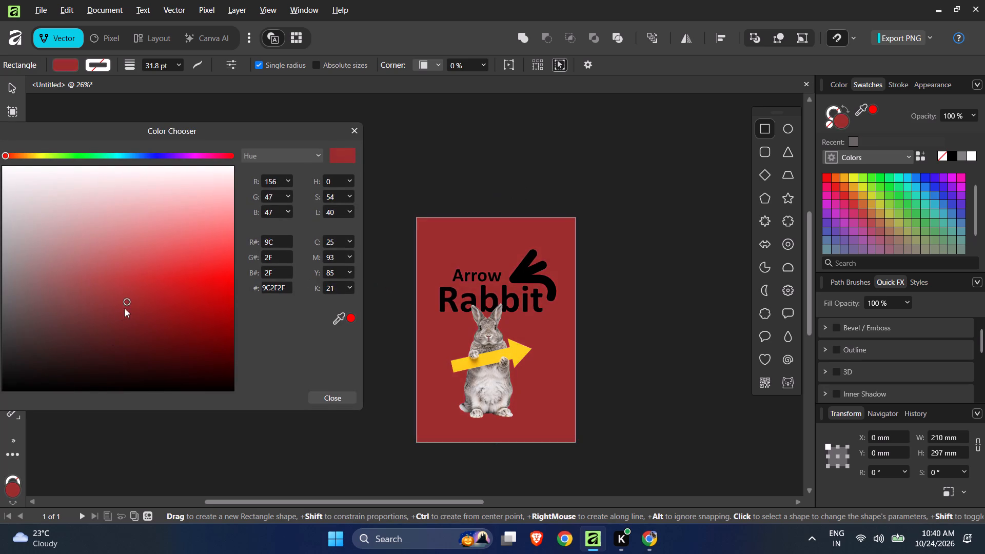
{"action": "left_click_drag", "start_coordinate": [125, 308], "coordinate": [0, 350]}
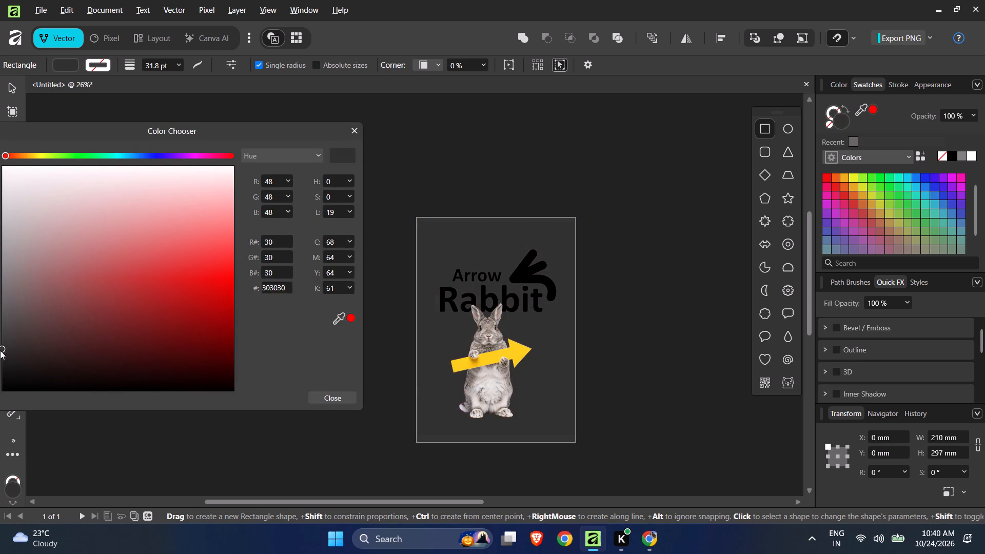
{"action": "left_click_drag", "start_coordinate": [0, 350], "coordinate": [5, 333]}
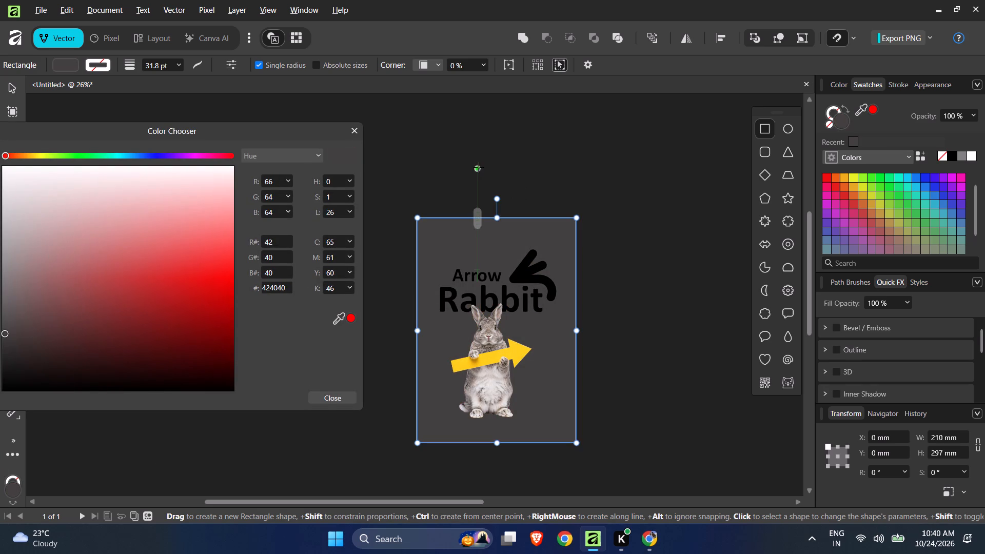
{"action": "left_click", "coordinate": [479, 167]}
{"action": "left_click", "coordinate": [7, 81]}
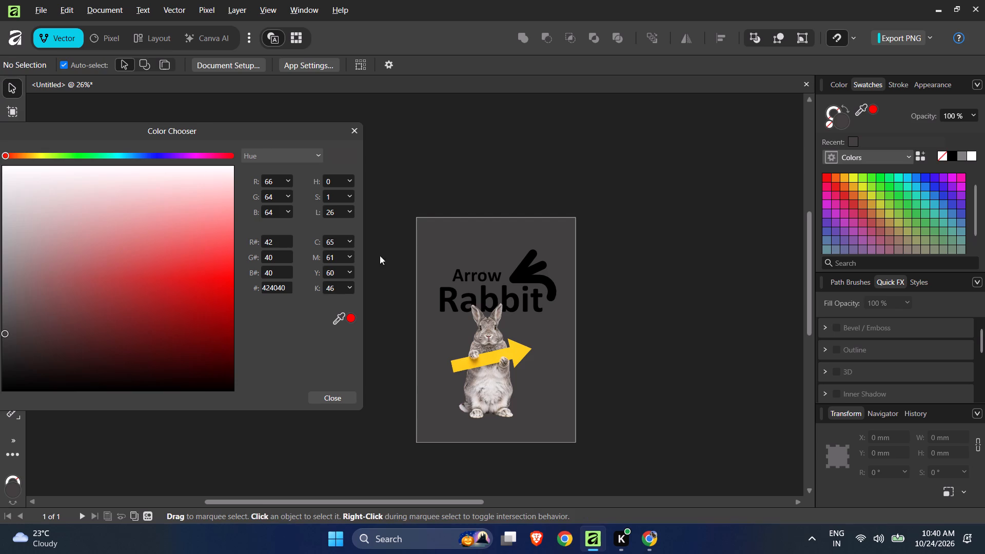
{"action": "left_click", "coordinate": [350, 398]}
{"action": "left_click", "coordinate": [427, 138]}
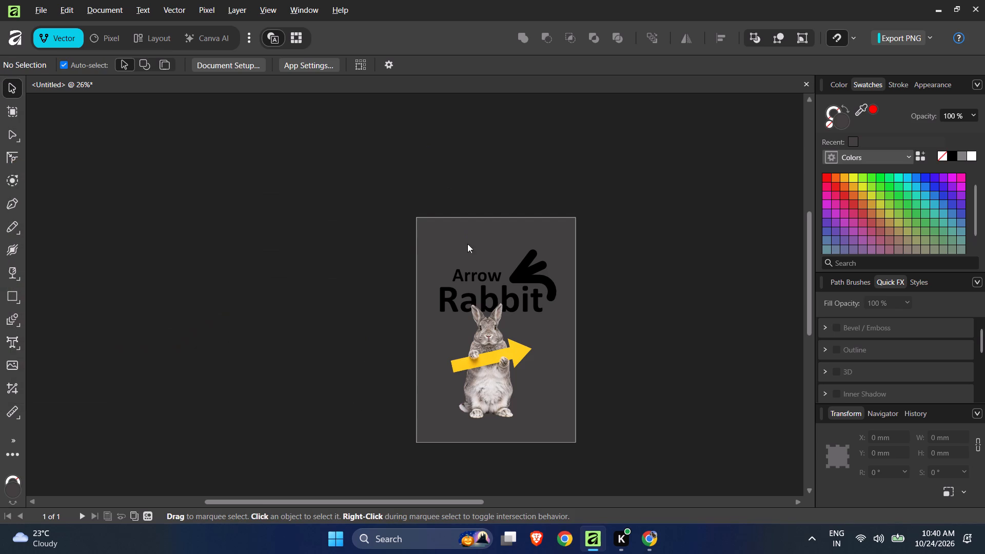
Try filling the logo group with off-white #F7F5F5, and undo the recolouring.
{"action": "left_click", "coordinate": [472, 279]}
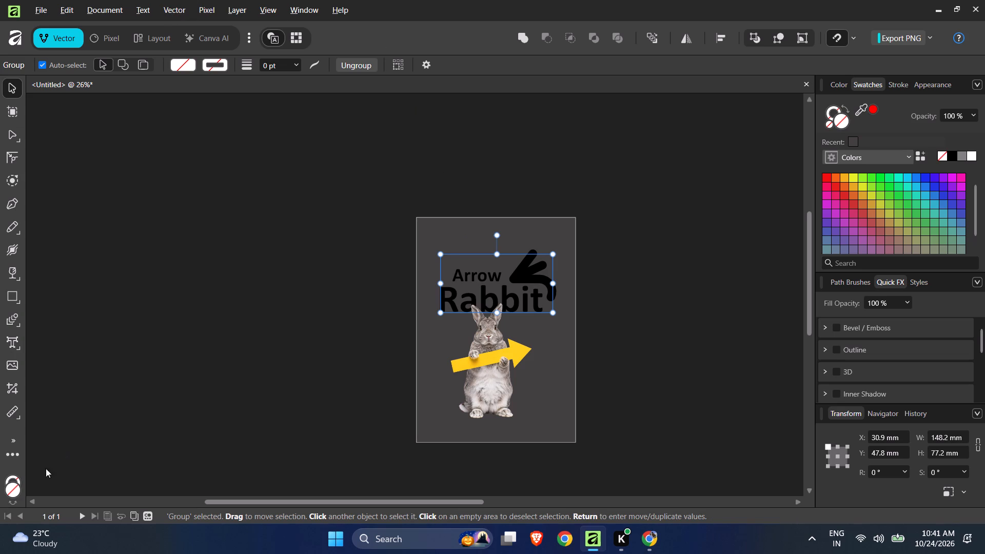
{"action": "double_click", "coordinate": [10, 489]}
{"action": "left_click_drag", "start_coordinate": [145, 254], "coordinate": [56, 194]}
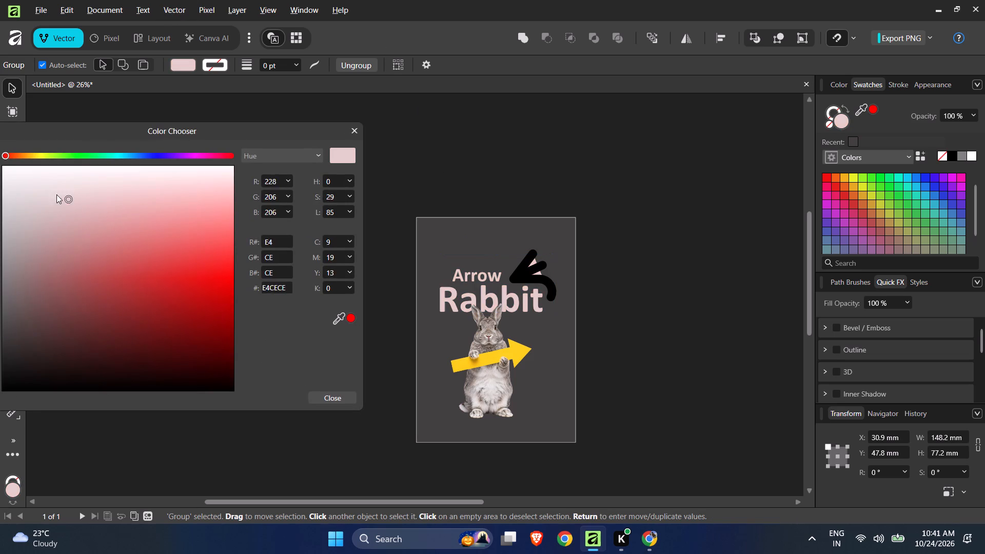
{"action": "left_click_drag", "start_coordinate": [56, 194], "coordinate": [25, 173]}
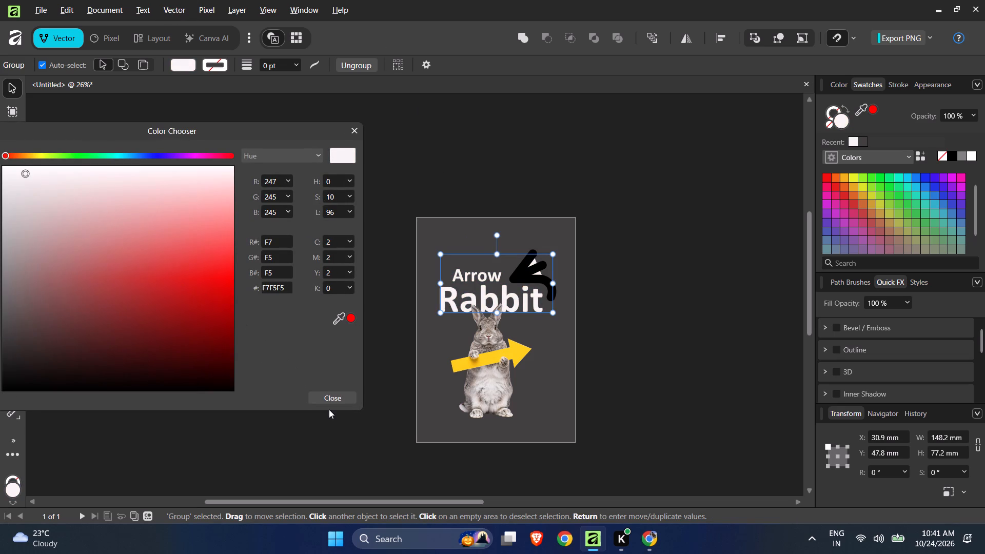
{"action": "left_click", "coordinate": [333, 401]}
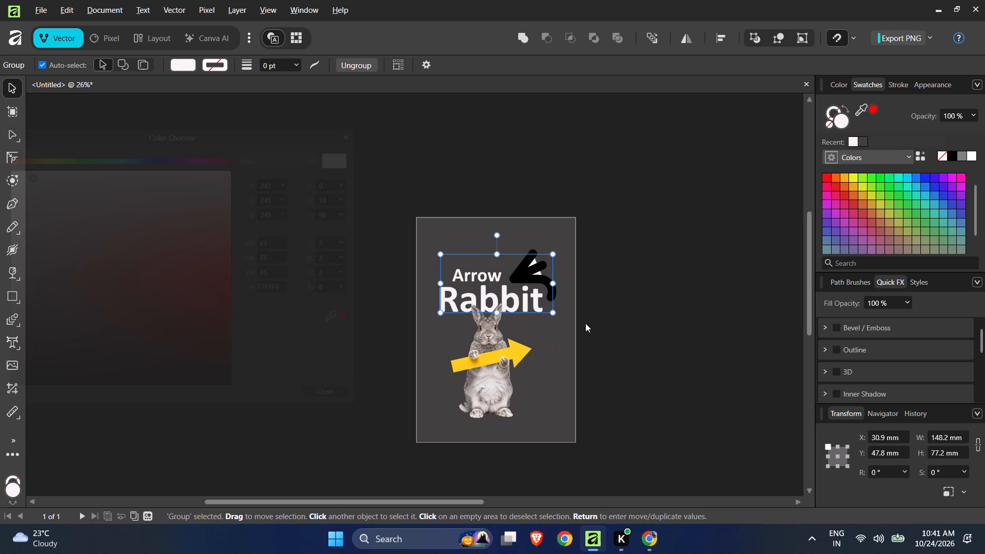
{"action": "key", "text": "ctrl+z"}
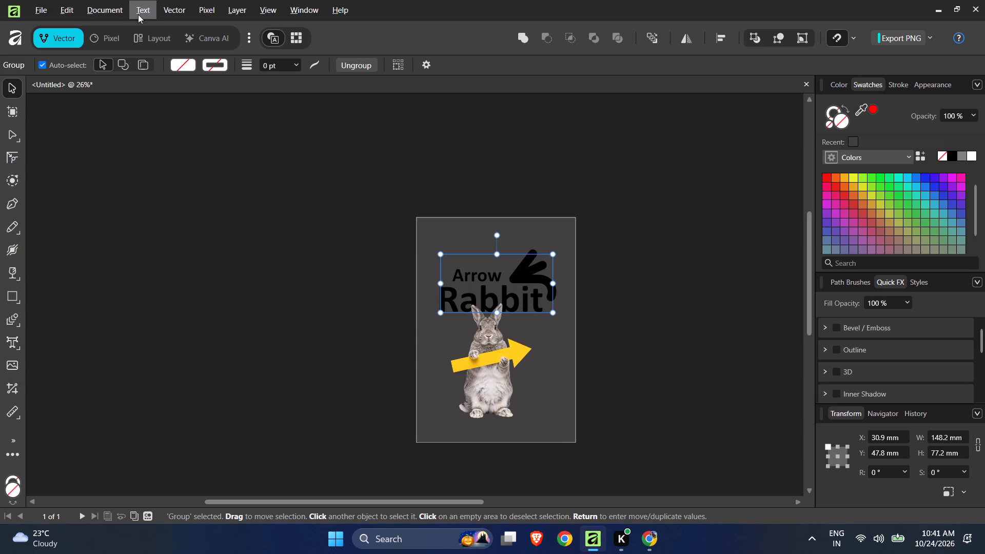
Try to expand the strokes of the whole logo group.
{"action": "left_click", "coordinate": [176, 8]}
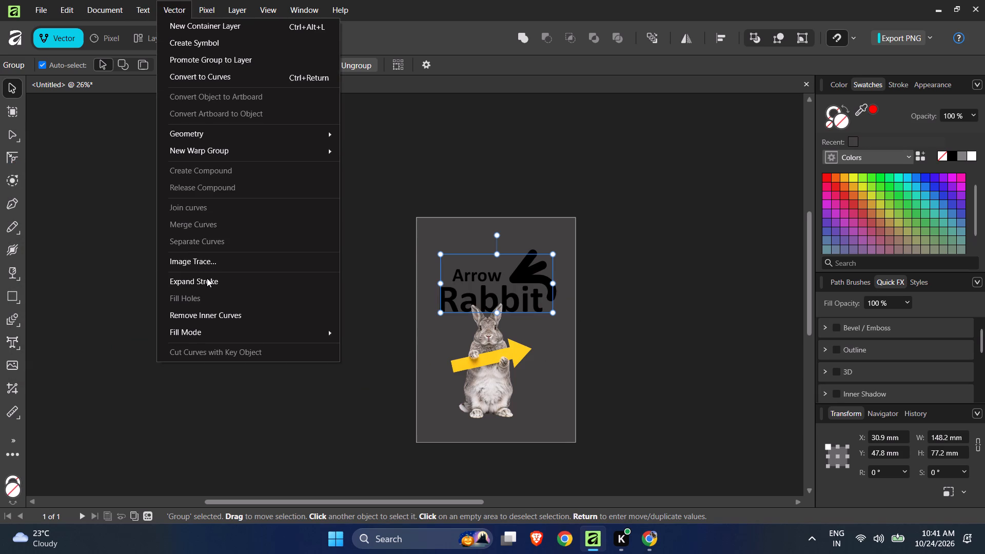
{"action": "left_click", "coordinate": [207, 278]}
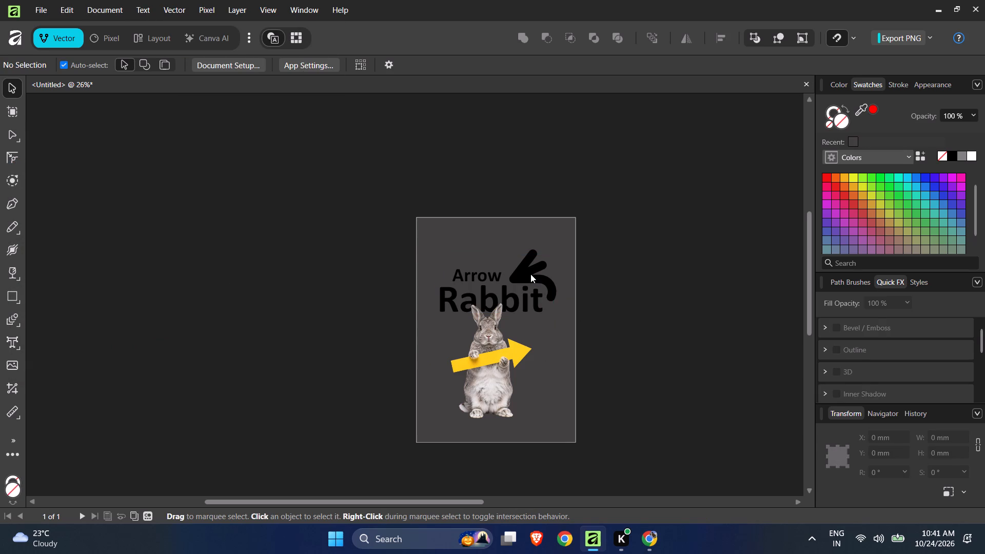
Ungroup all objects in the Arrow Rabbit logo and deselect them.
{"action": "left_click", "coordinate": [530, 274]}
{"action": "right_click", "coordinate": [530, 274]}
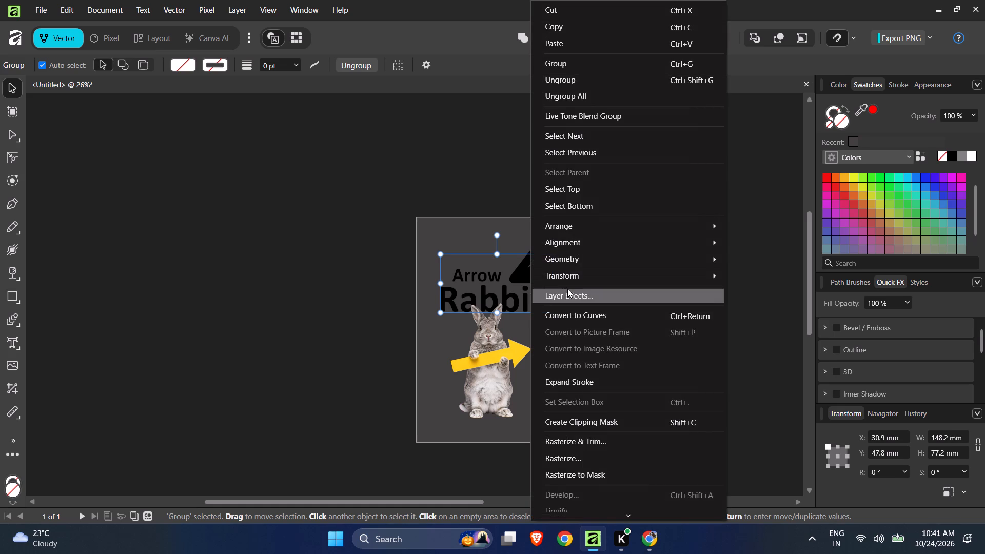
{"action": "left_click", "coordinate": [571, 99]}
{"action": "left_click", "coordinate": [655, 264]}
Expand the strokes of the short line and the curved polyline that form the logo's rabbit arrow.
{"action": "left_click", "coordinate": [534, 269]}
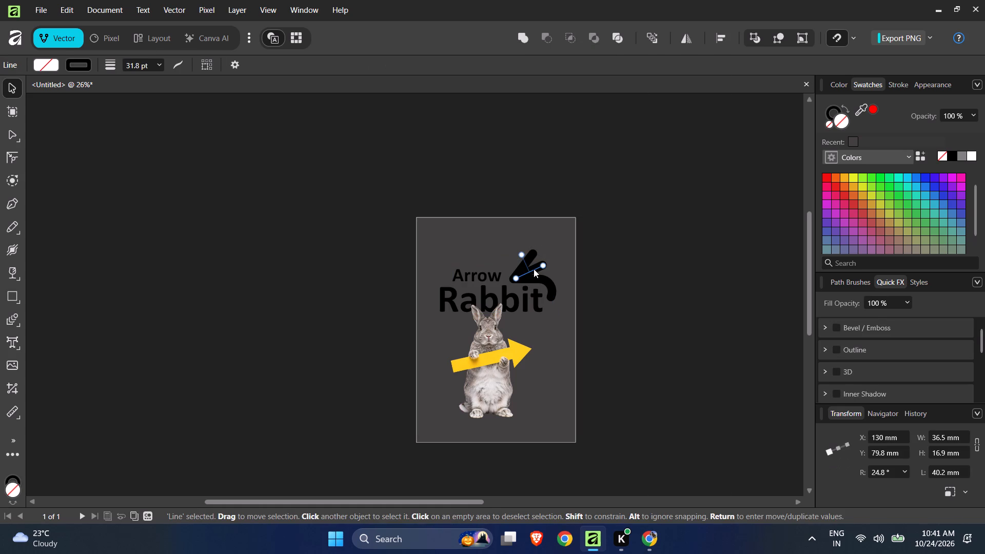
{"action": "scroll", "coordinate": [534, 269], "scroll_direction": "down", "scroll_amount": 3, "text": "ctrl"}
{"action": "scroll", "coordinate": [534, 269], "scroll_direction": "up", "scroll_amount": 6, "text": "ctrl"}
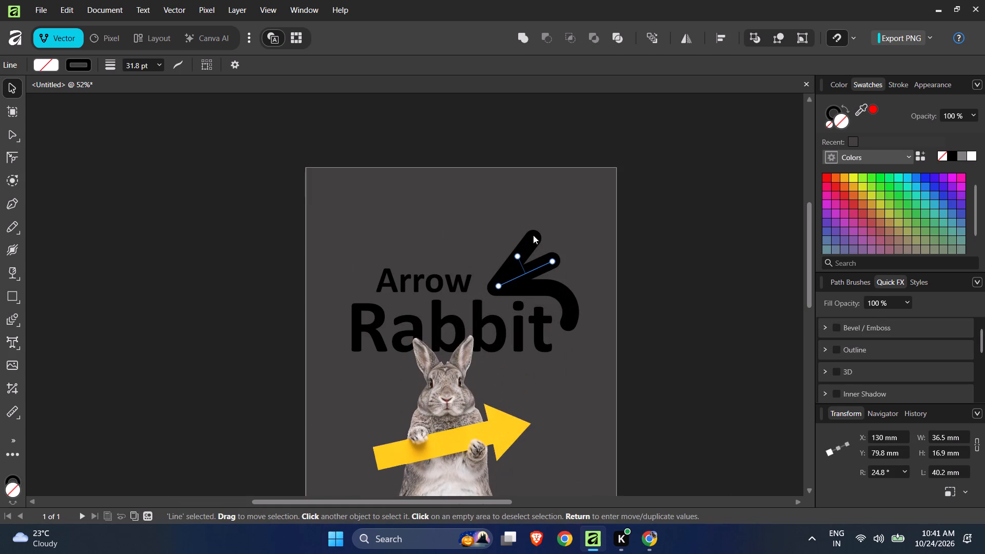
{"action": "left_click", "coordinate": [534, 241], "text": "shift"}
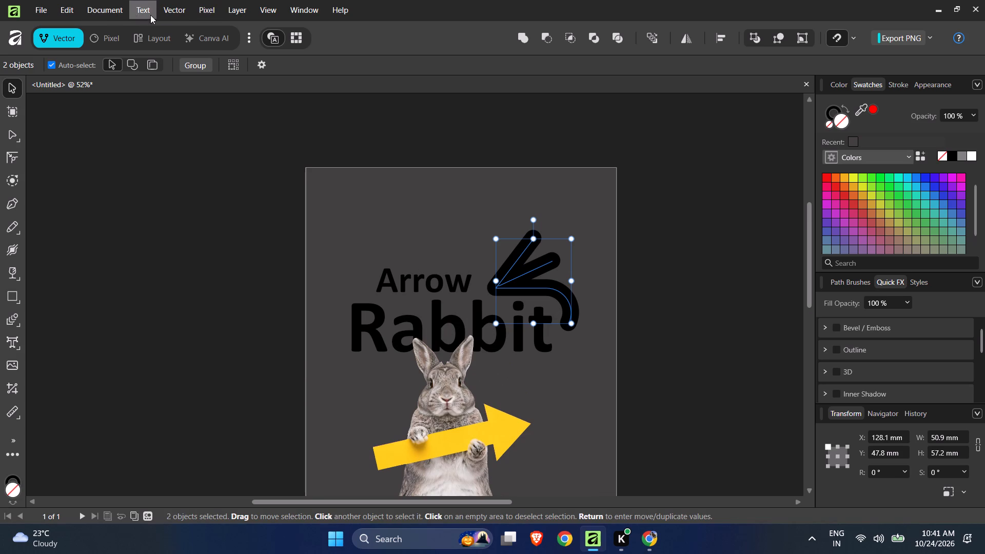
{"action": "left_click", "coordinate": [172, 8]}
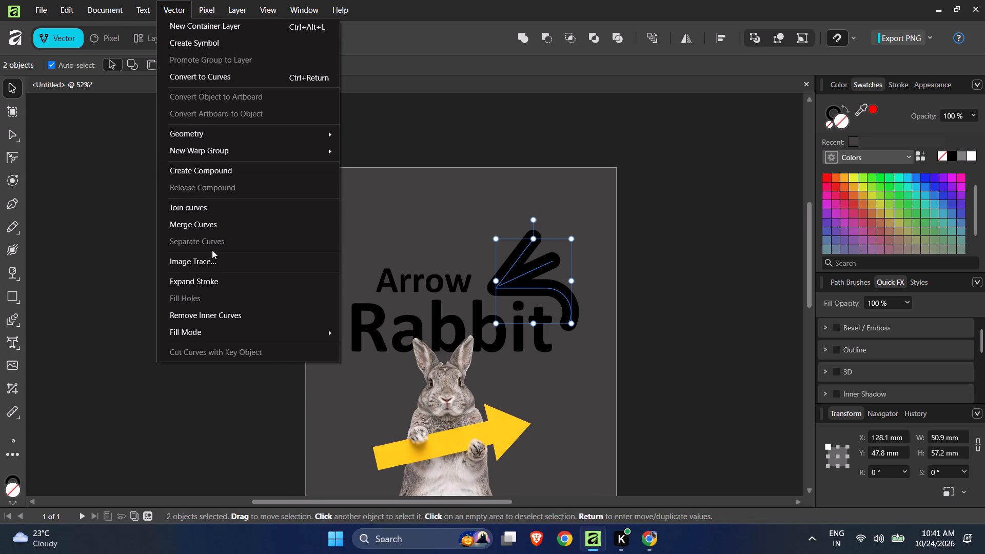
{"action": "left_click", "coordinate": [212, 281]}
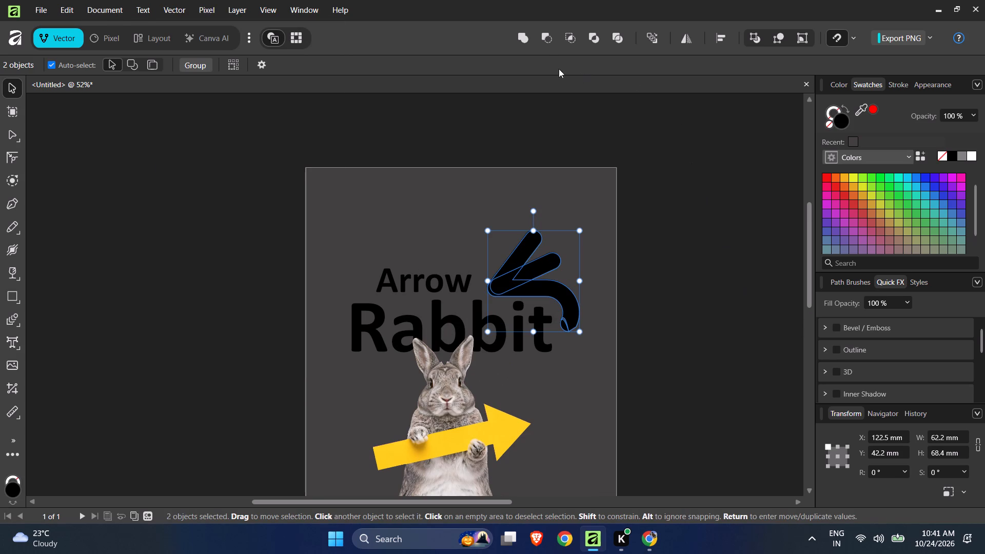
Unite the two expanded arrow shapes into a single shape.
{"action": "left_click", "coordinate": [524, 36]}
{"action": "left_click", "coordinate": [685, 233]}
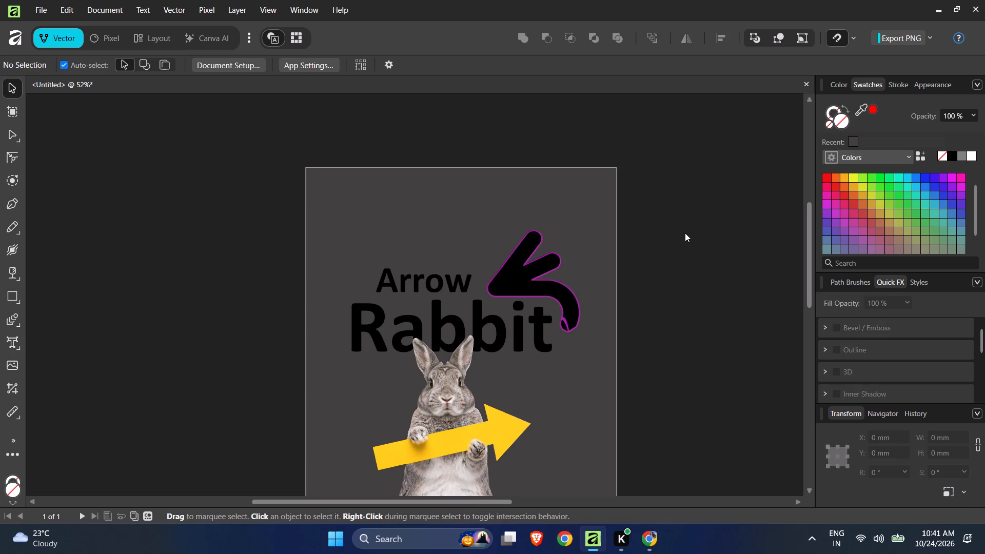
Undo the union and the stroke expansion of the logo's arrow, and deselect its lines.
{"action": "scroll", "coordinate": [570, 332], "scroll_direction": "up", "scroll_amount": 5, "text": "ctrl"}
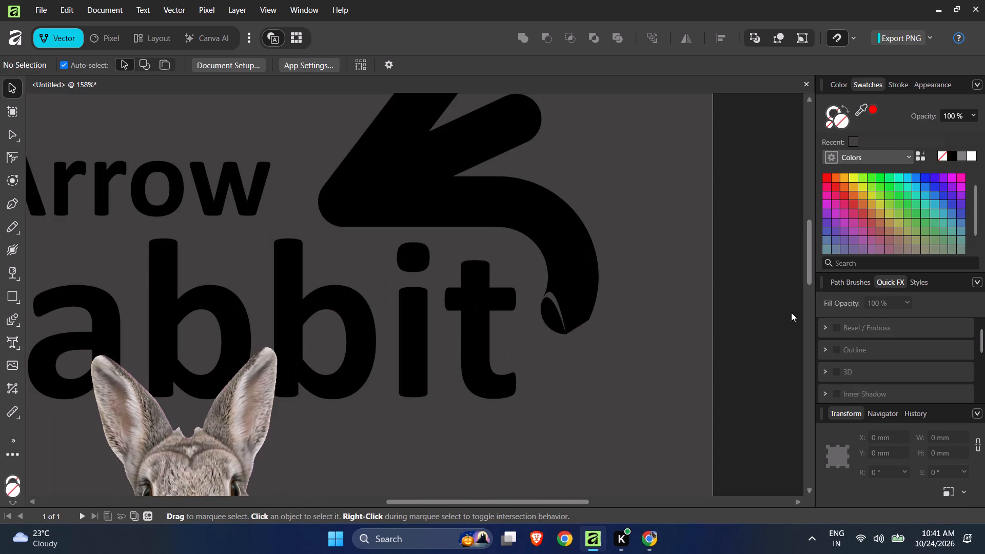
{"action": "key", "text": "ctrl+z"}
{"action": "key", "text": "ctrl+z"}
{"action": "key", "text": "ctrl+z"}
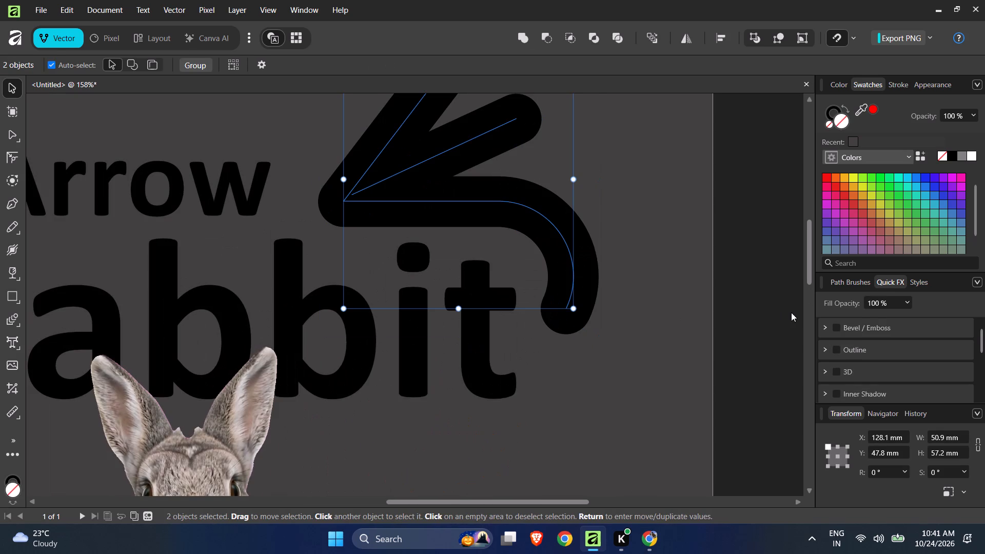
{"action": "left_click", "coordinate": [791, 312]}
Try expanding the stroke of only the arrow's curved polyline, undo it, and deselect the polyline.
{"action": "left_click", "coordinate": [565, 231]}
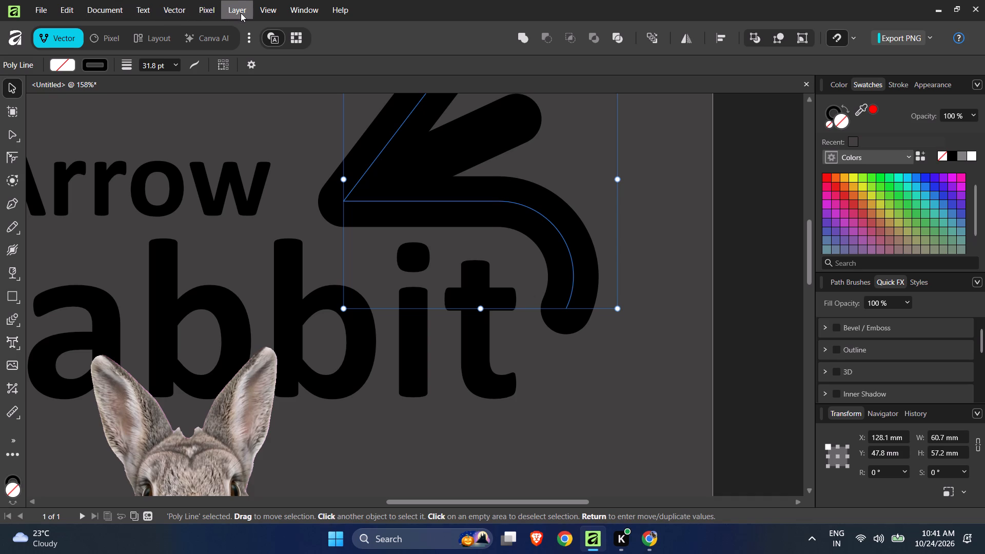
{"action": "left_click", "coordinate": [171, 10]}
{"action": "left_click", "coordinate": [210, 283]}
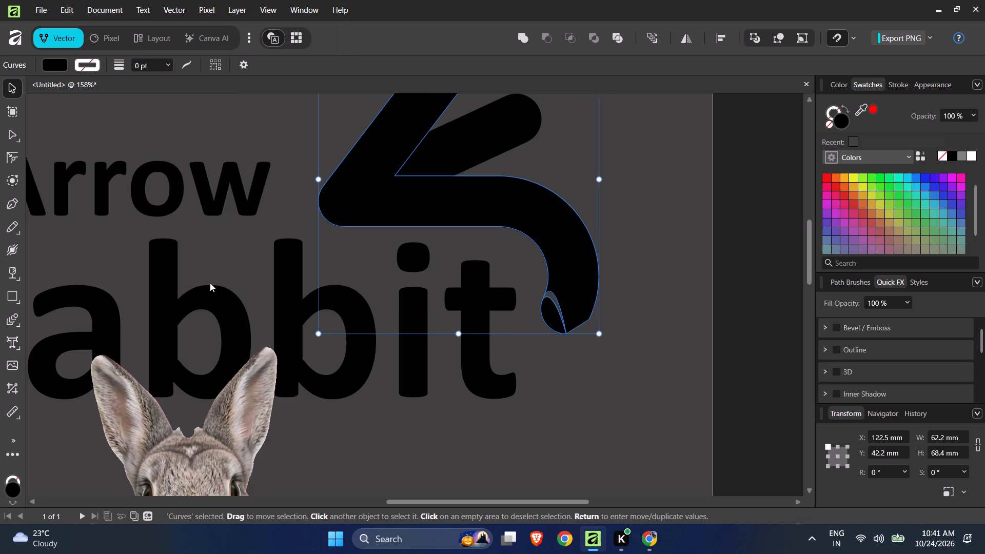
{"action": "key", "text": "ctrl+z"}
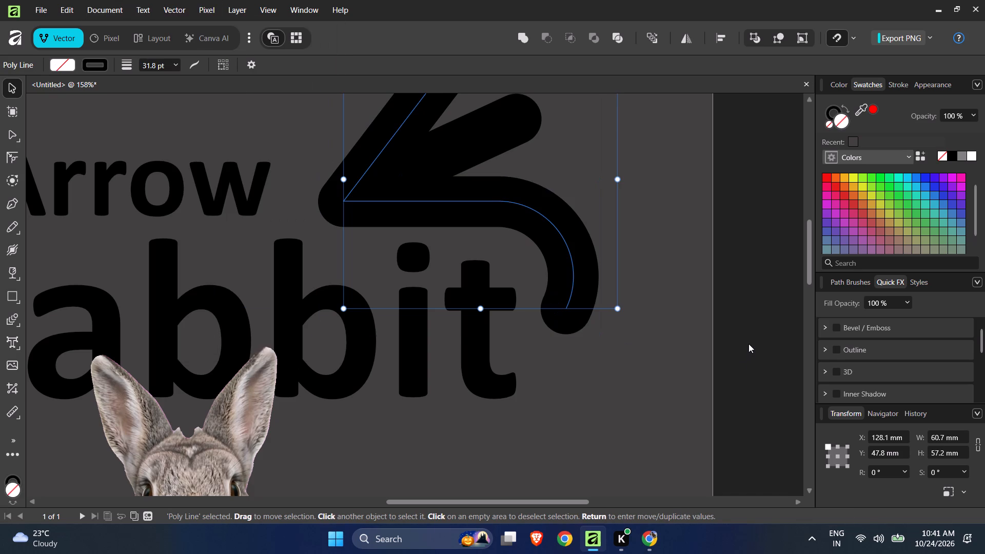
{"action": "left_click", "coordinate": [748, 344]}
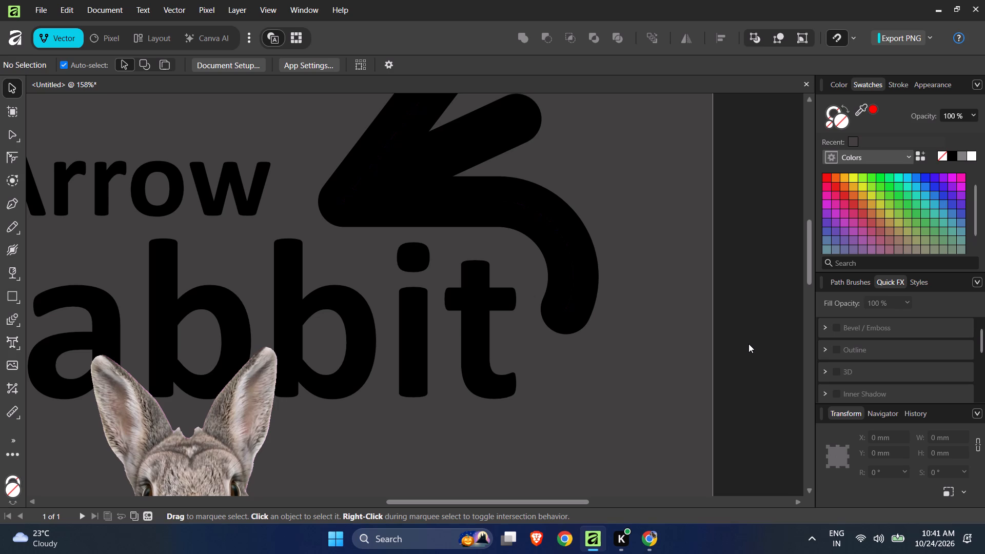